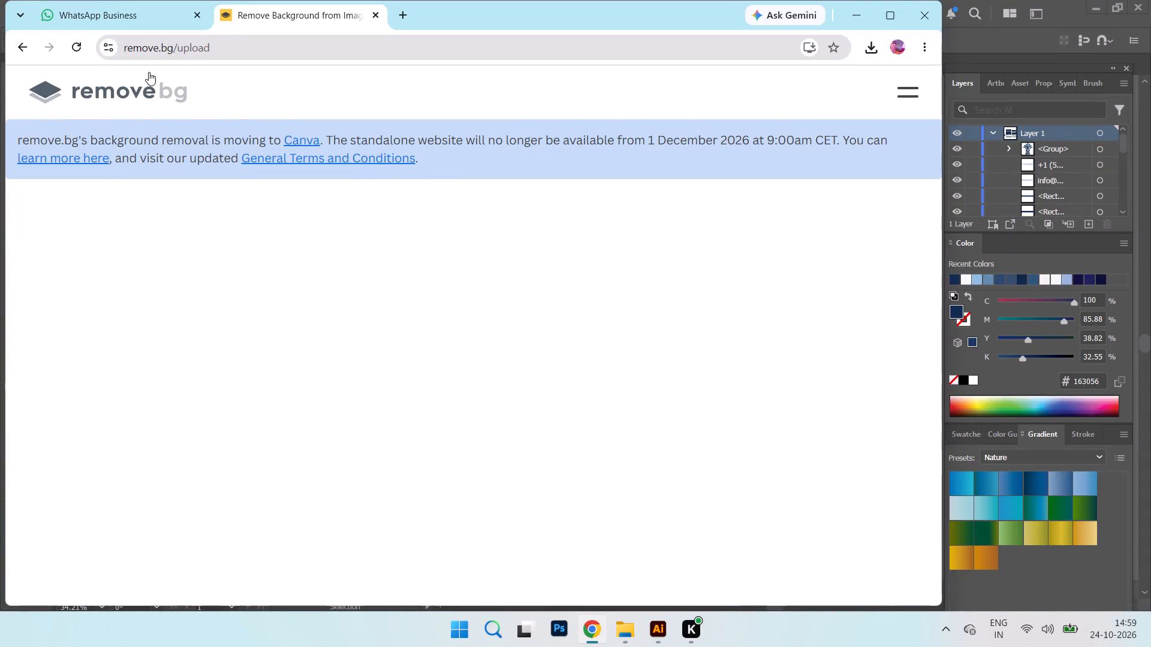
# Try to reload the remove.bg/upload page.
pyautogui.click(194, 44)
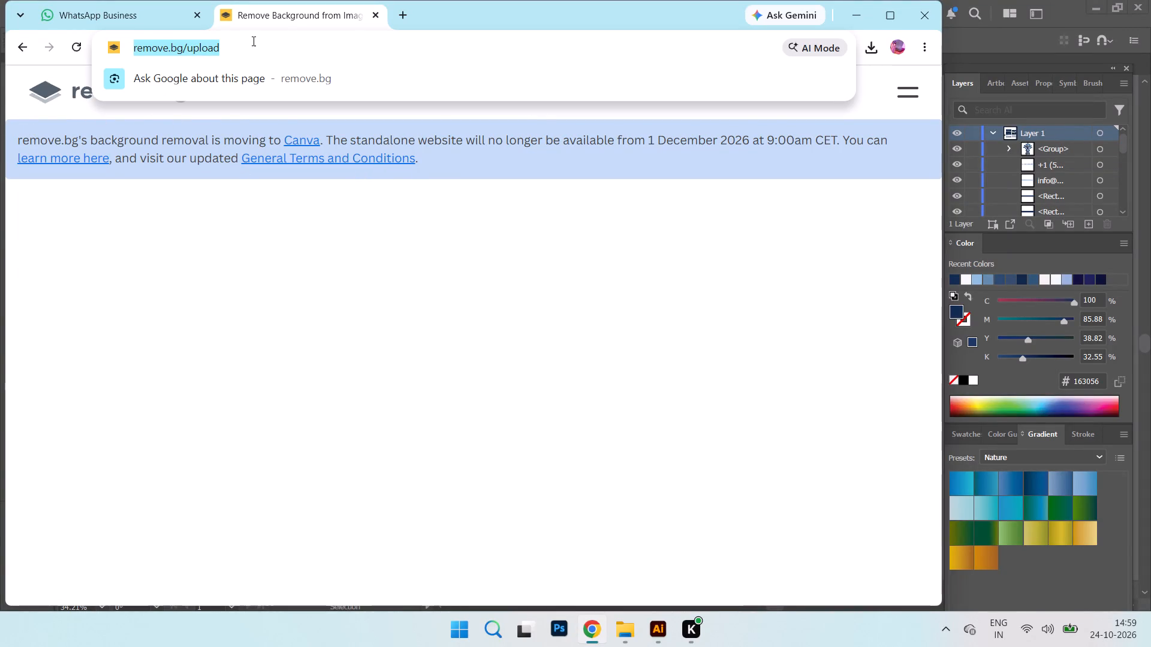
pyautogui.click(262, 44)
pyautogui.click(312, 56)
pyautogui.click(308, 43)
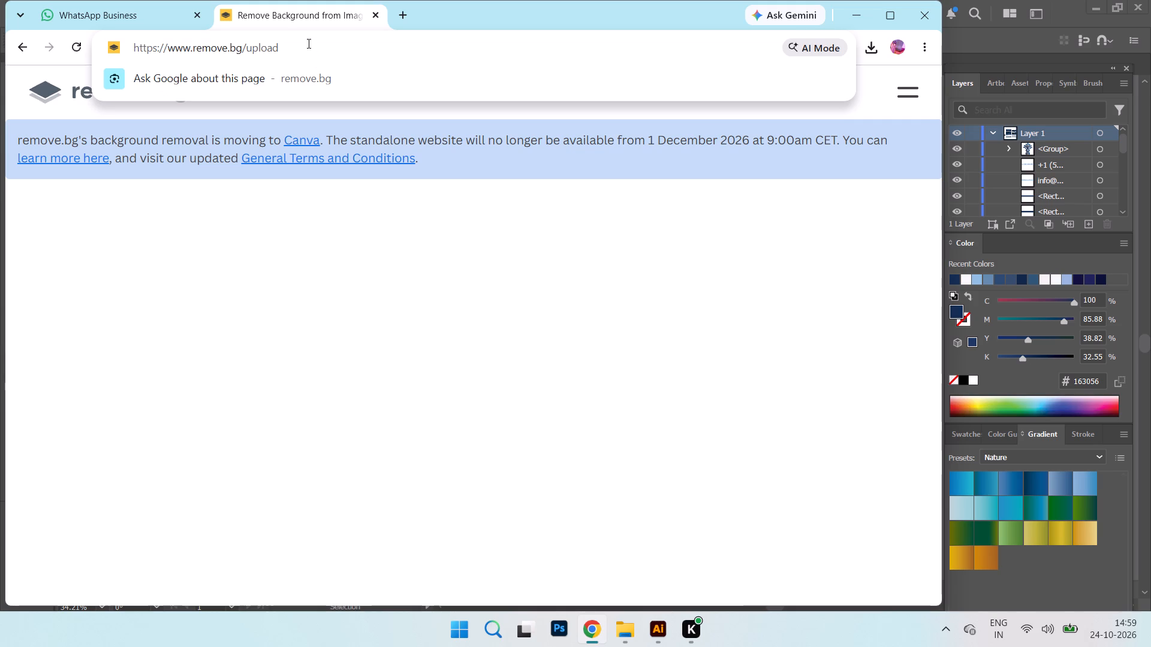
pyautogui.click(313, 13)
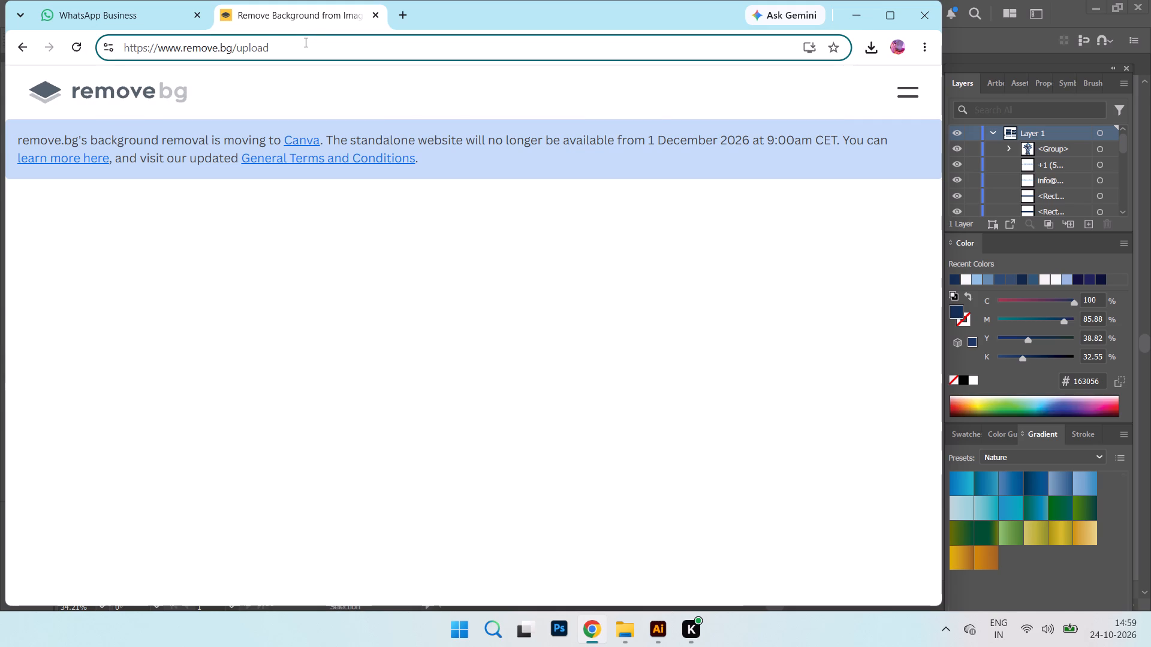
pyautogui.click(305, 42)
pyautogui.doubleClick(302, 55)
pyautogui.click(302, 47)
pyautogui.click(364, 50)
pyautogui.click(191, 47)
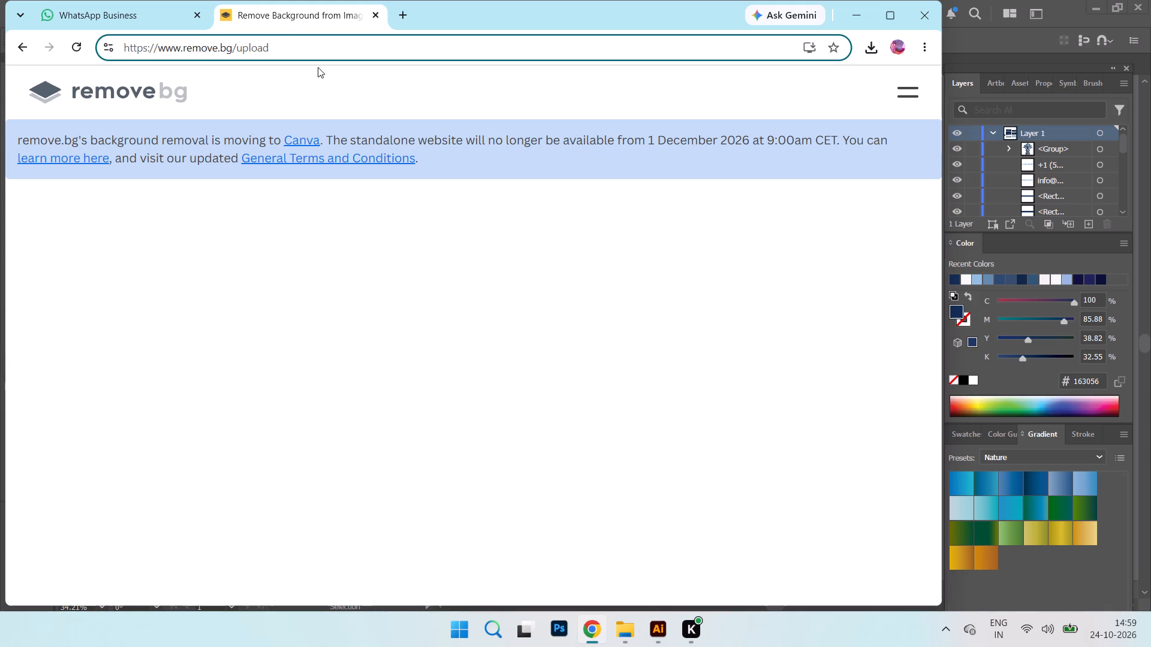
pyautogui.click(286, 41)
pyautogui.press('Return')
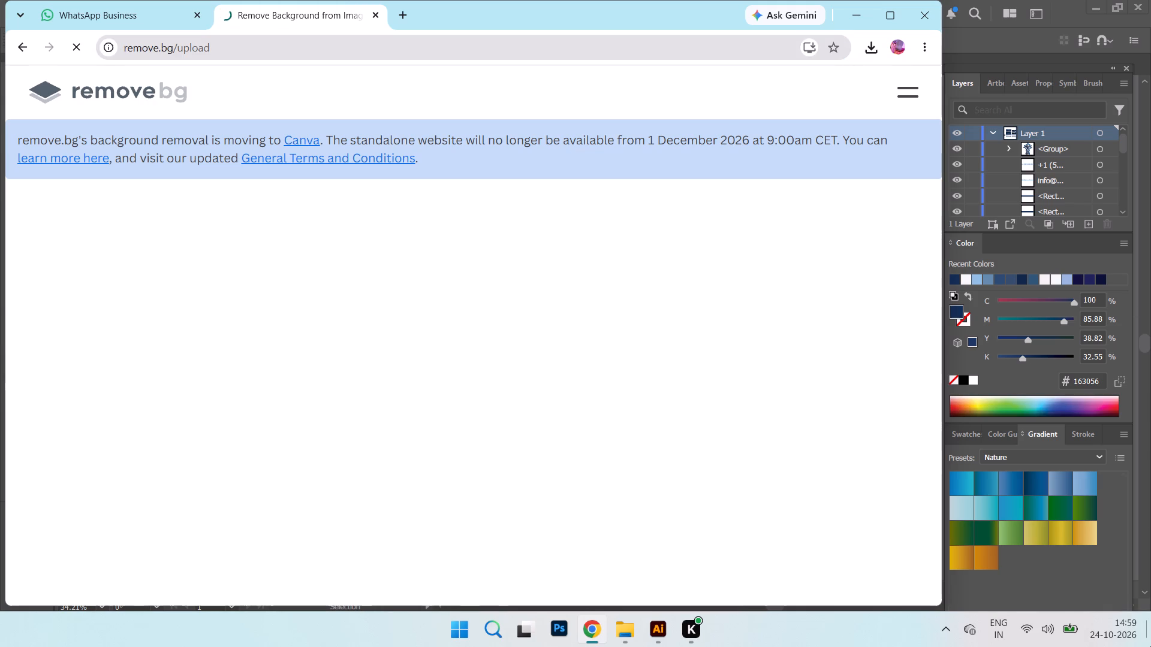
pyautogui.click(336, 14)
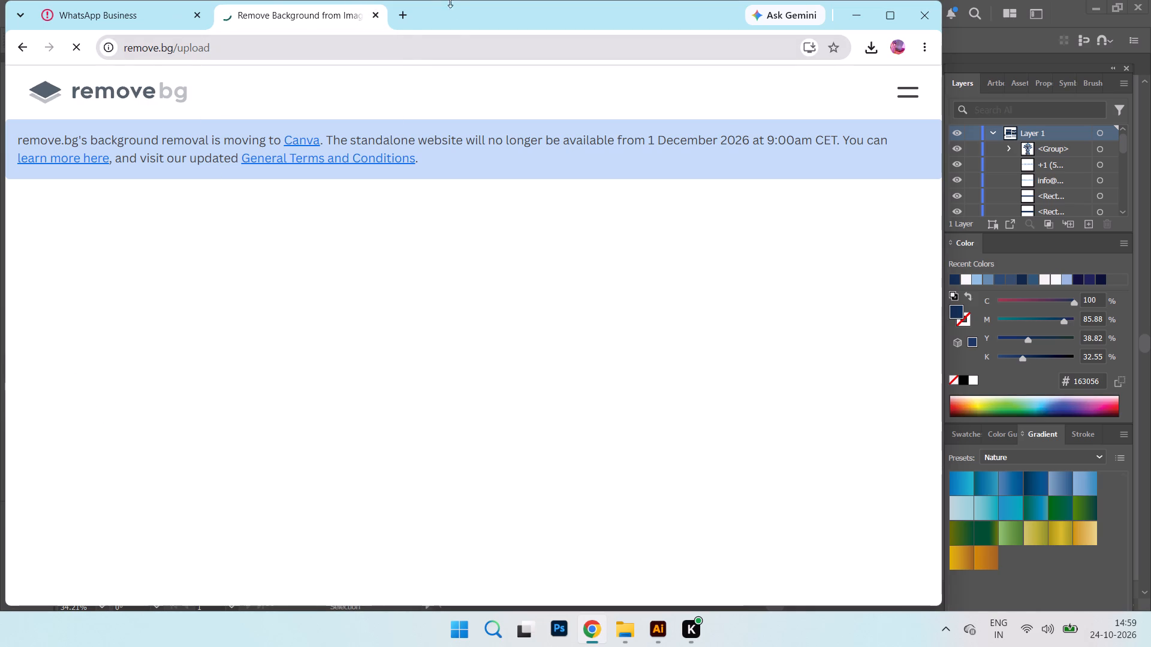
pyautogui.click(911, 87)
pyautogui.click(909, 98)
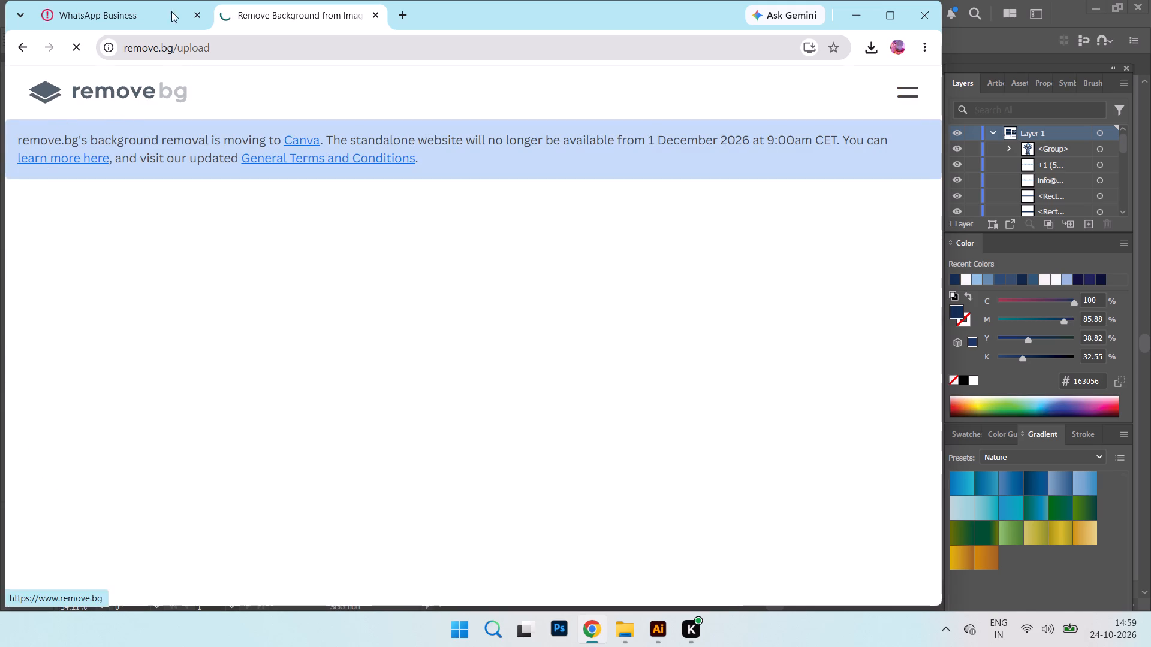
# Open Photoshop and create a new portrait A4 document, 210 x 297 mm at 300 ppi, in RGB Color with a white background.
pyautogui.doubleClick(566, 635)
pyautogui.doubleClick(565, 633)
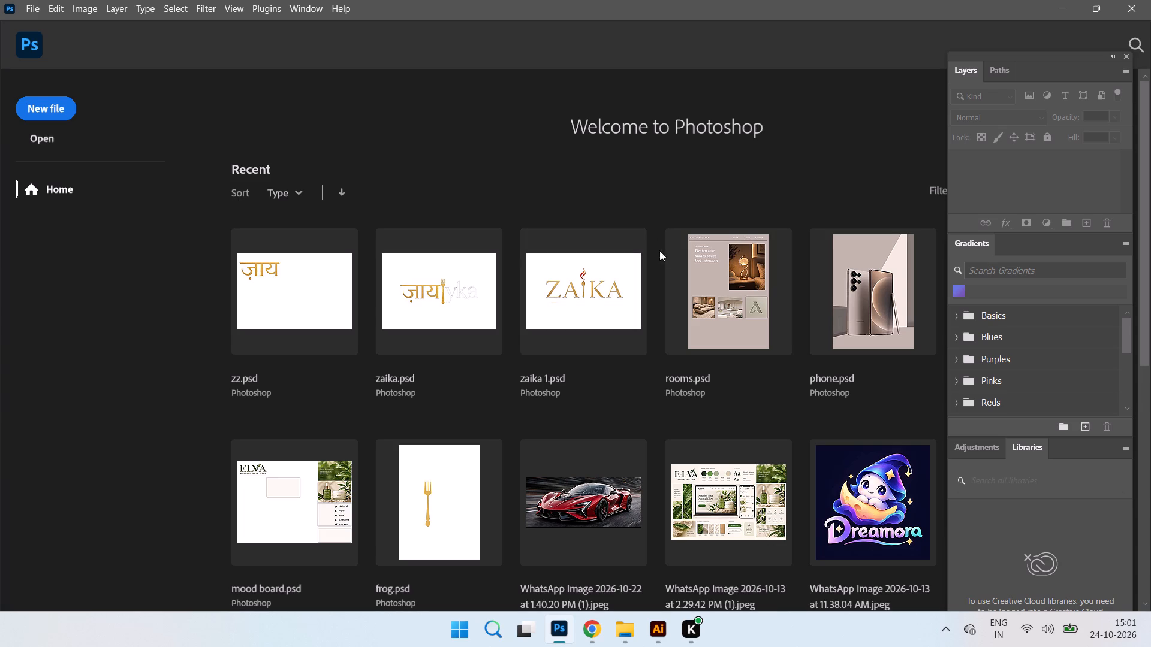
pyautogui.click(59, 105)
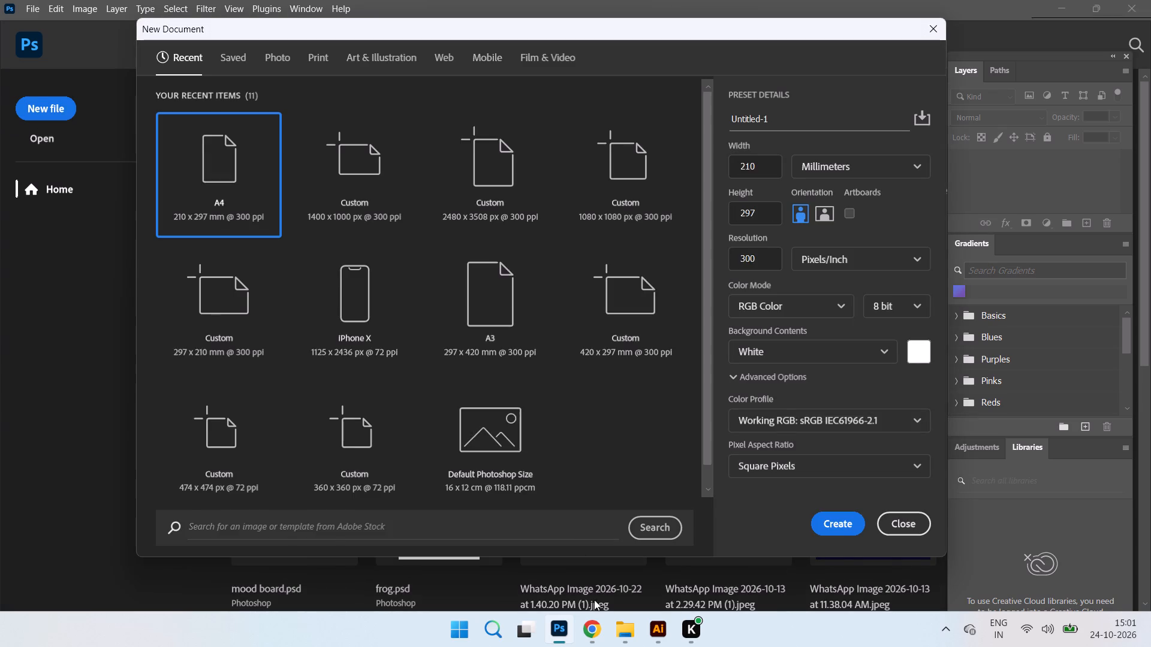
pyautogui.click(346, 186)
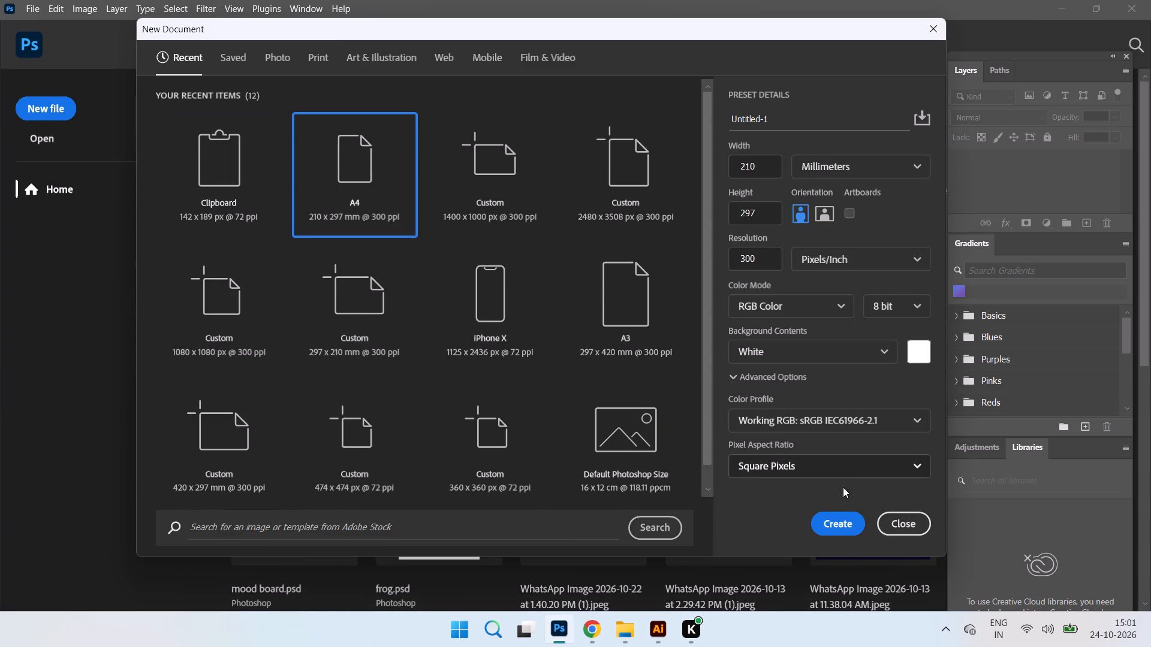
pyautogui.click(842, 520)
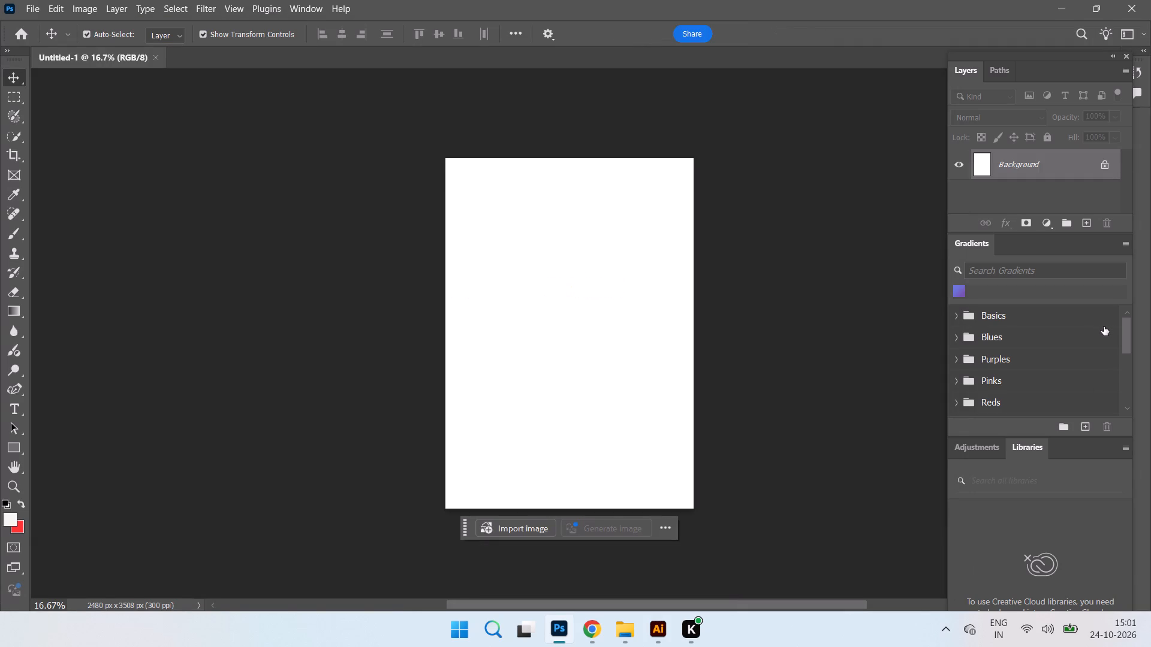
# Open the image WhatsApp Image 2026-10-24 at 2.44.18 PM, the DNA tree graphic, from the Downloads folder.
pyautogui.hotkey('ctrl', 'o')
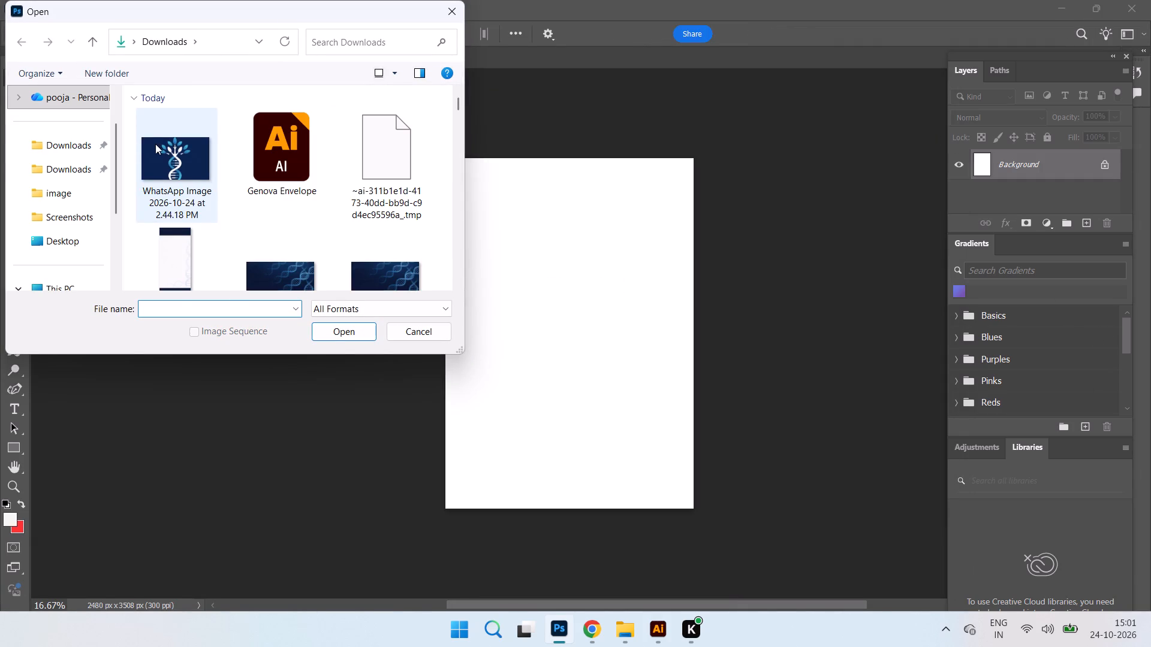
pyautogui.click(155, 144)
pyautogui.click(344, 332)
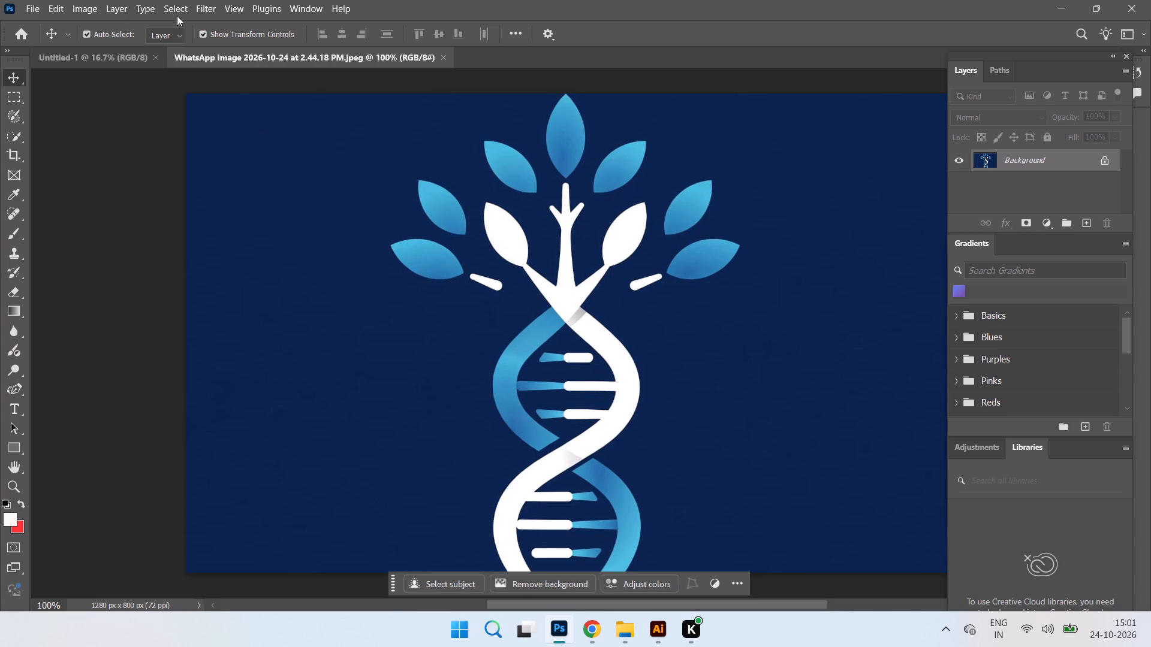
# Select the DNA tree as the image's subject with the automatic Subject selection.
pyautogui.click(170, 0)
pyautogui.click(240, 175)
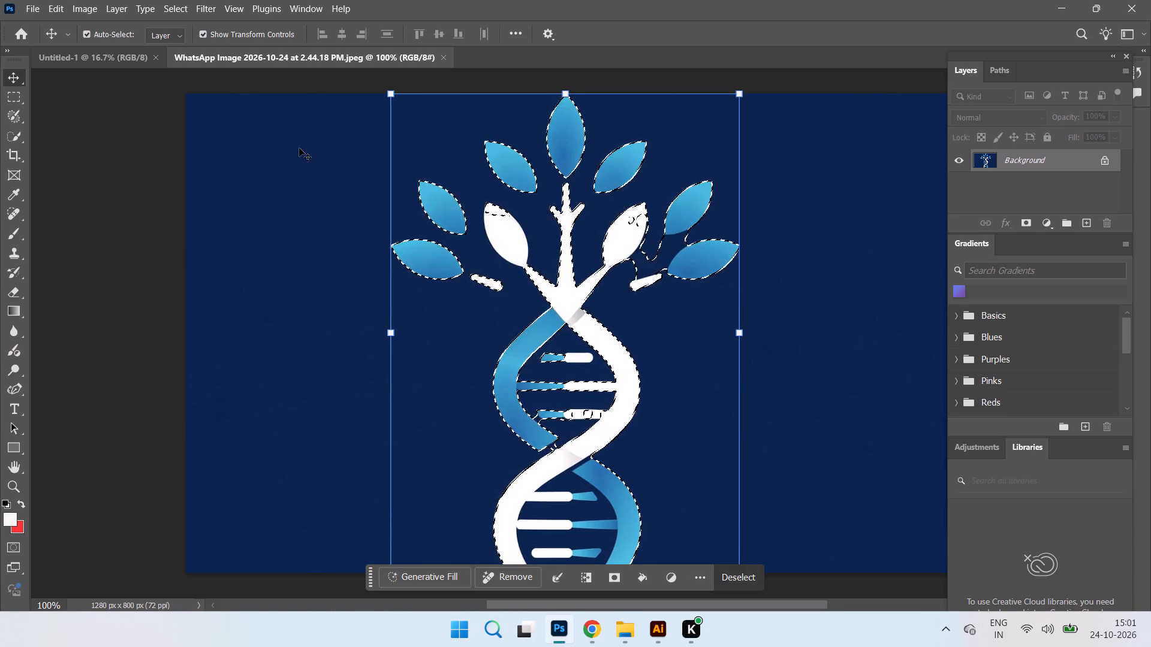
# Using Quick Selection on the DNA tree image, add the two white leaves and subtract the stray background beside the right-hand leaves.
pyautogui.rightClick(7, 137)
pyautogui.click(62, 147)
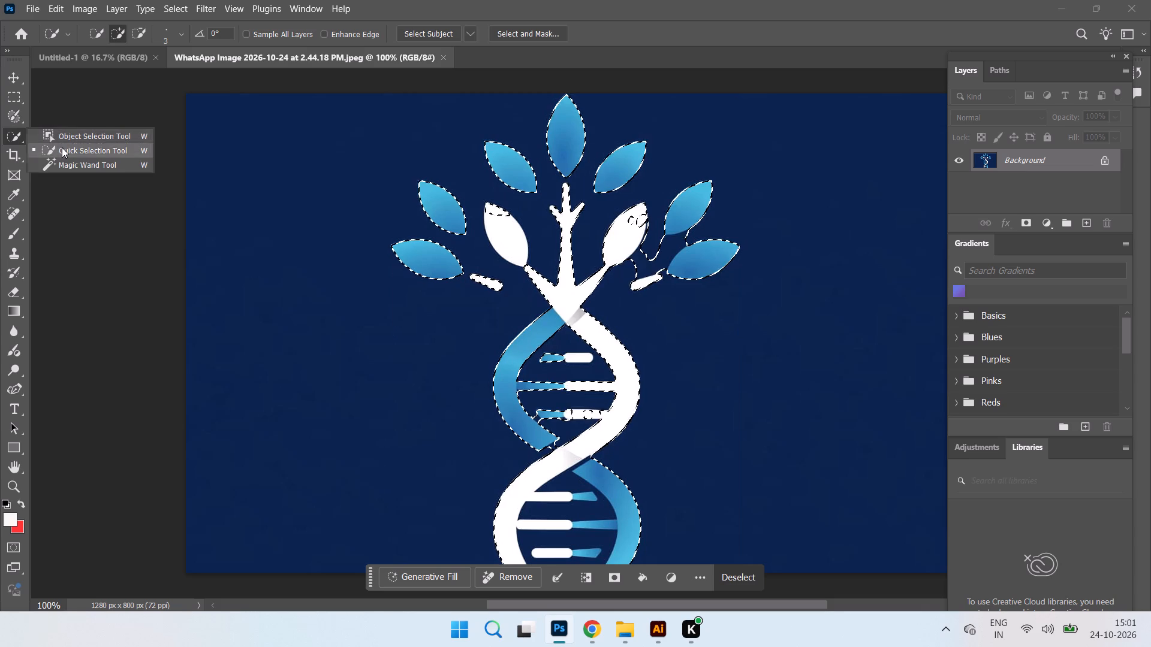
pyautogui.moveTo(496, 214); pyautogui.dragTo(506, 242)
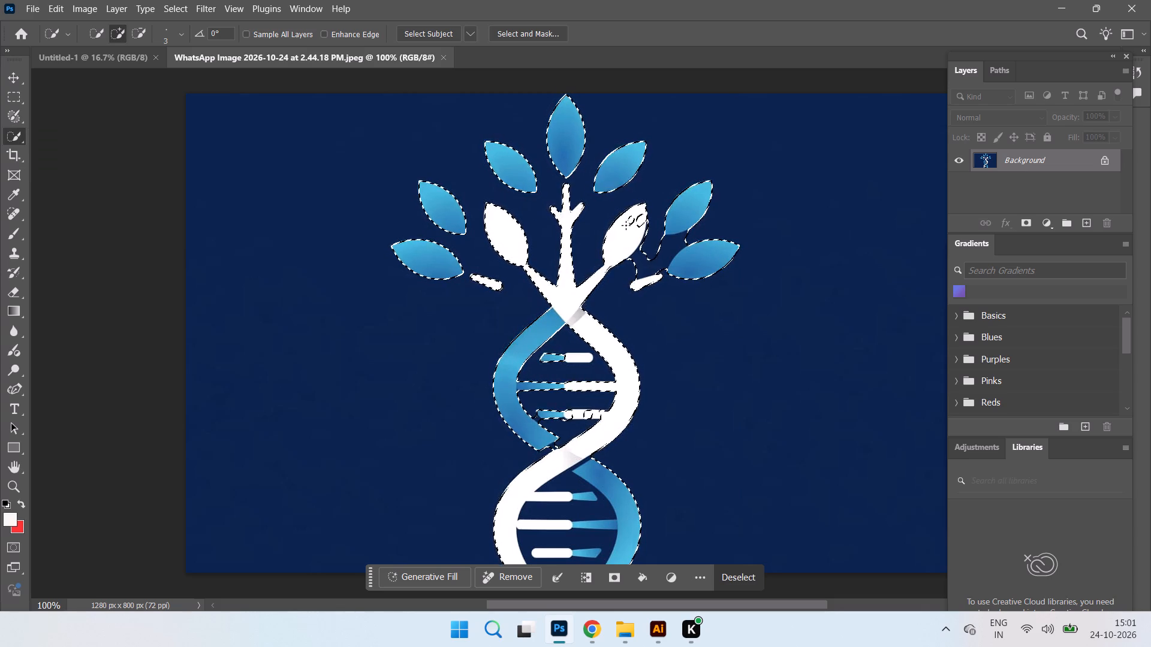
pyautogui.keyDown('alt'); pyautogui.moveTo(626, 225); pyautogui.dragTo(633, 223); pyautogui.keyUp('alt')
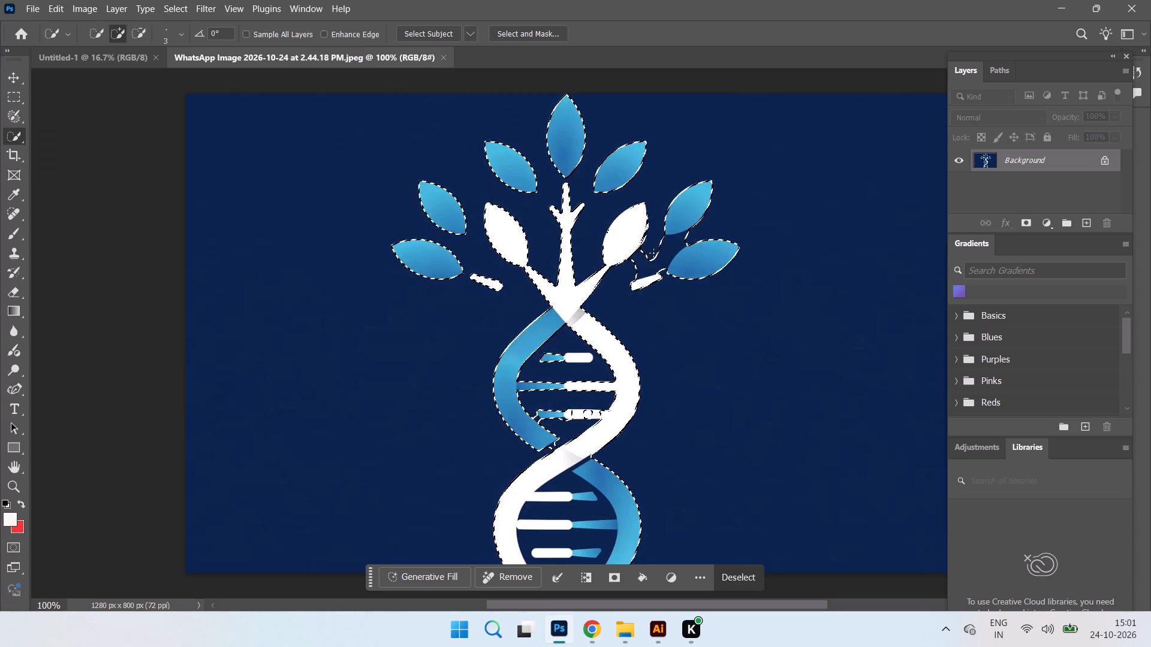
pyautogui.keyDown('alt'); pyautogui.moveTo(653, 248); pyautogui.dragTo(626, 268); pyautogui.keyUp('alt')
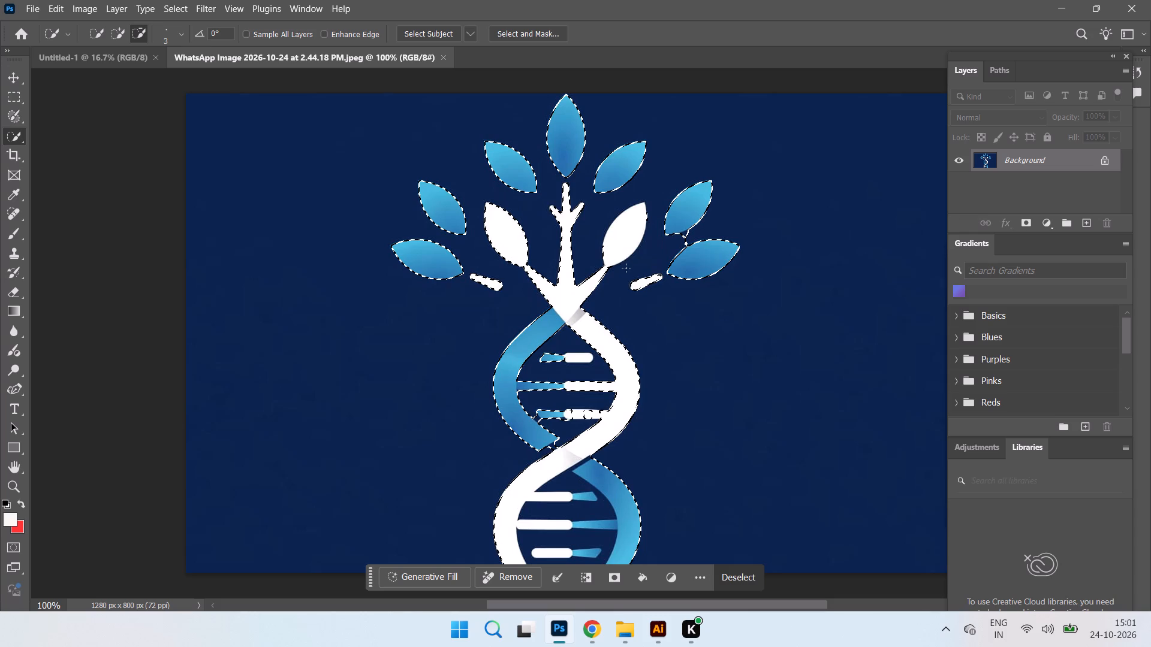
pyautogui.keyDown('alt'); pyautogui.moveTo(626, 268); pyautogui.dragTo(724, 221); pyautogui.keyUp('alt')
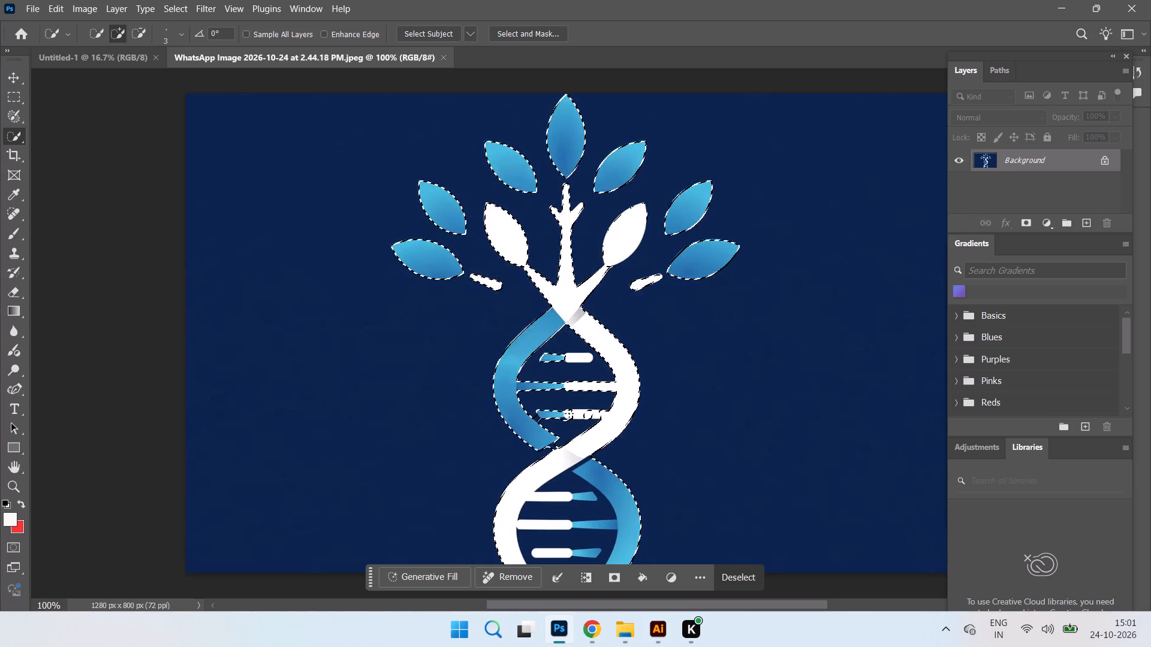
# Refine the selection around the third rung of the upper helix to include its white and blue parts without surrounding background.
pyautogui.moveTo(569, 413); pyautogui.dragTo(610, 413)
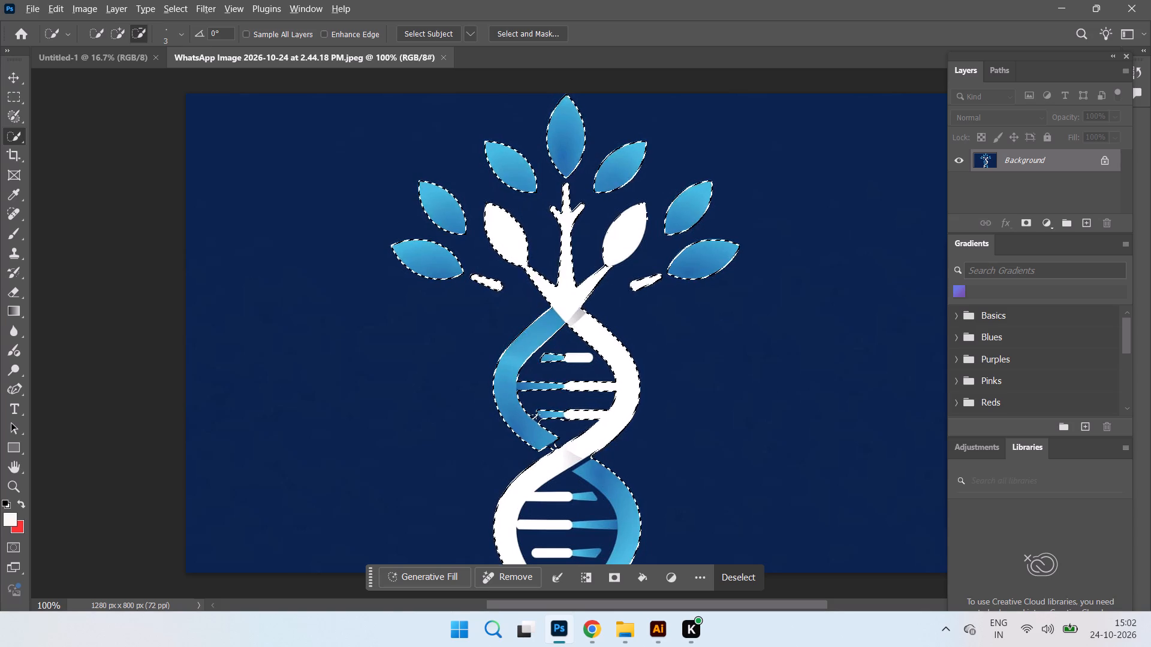
pyautogui.keyDown('alt'); pyautogui.moveTo(536, 415); pyautogui.dragTo(544, 425); pyautogui.keyUp('alt')
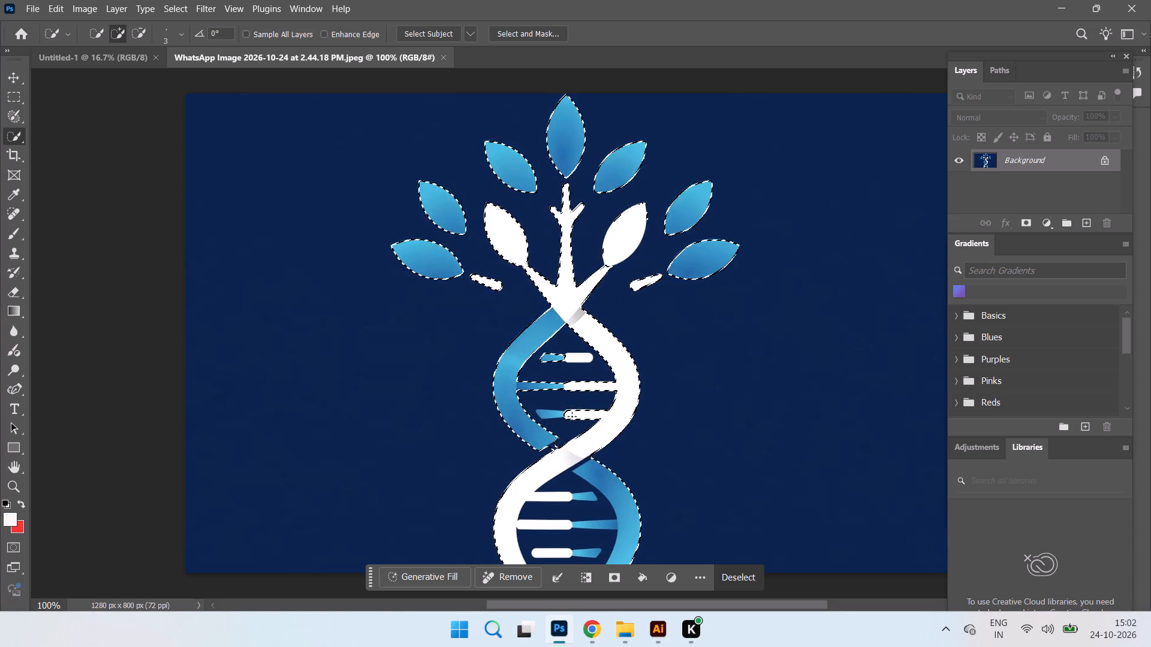
pyautogui.keyDown('alt'); pyautogui.moveTo(571, 416); pyautogui.dragTo(558, 416); pyautogui.keyUp('alt')
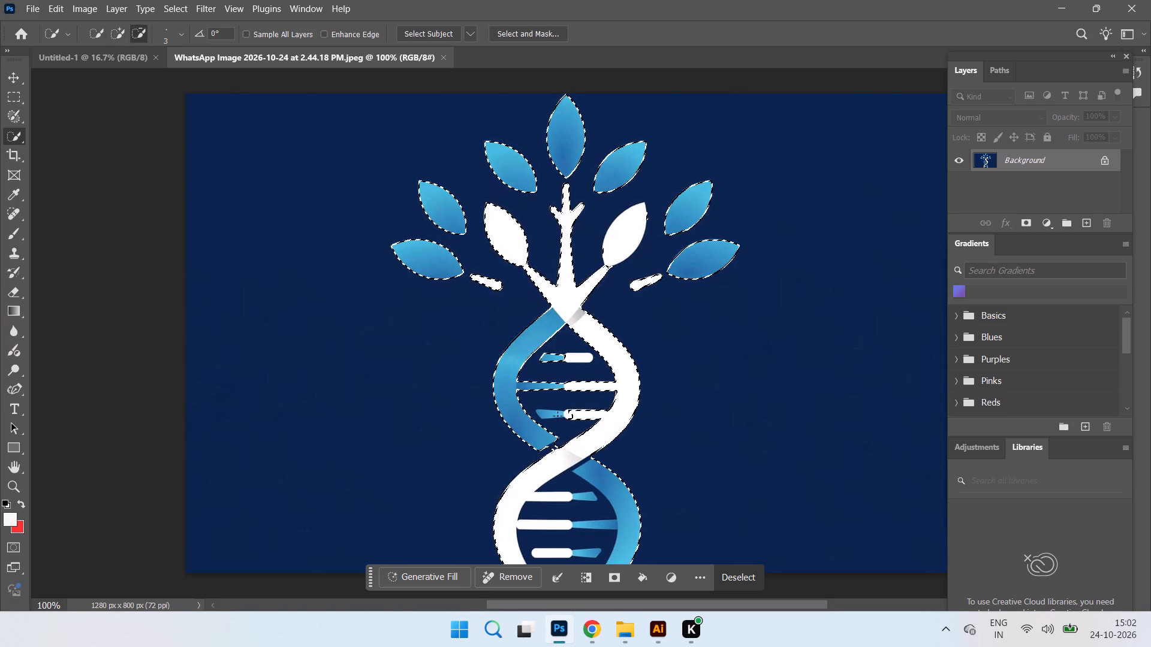
pyautogui.keyDown('alt'); pyautogui.moveTo(558, 416); pyautogui.dragTo(544, 413); pyautogui.keyUp('alt')
pyautogui.keyDown('alt'); pyautogui.moveTo(580, 414); pyautogui.dragTo(569, 414); pyautogui.keyUp('alt')
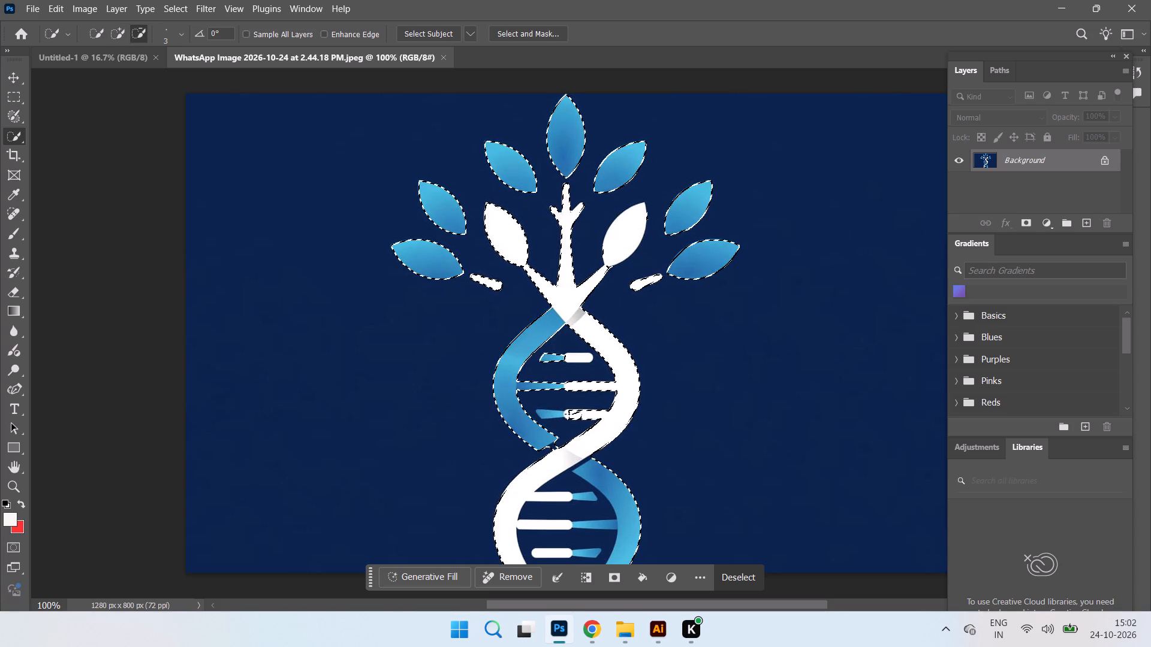
pyautogui.keyDown('alt'); pyautogui.moveTo(569, 414); pyautogui.dragTo(545, 414); pyautogui.keyUp('alt')
pyautogui.moveTo(592, 413); pyautogui.dragTo(555, 413)
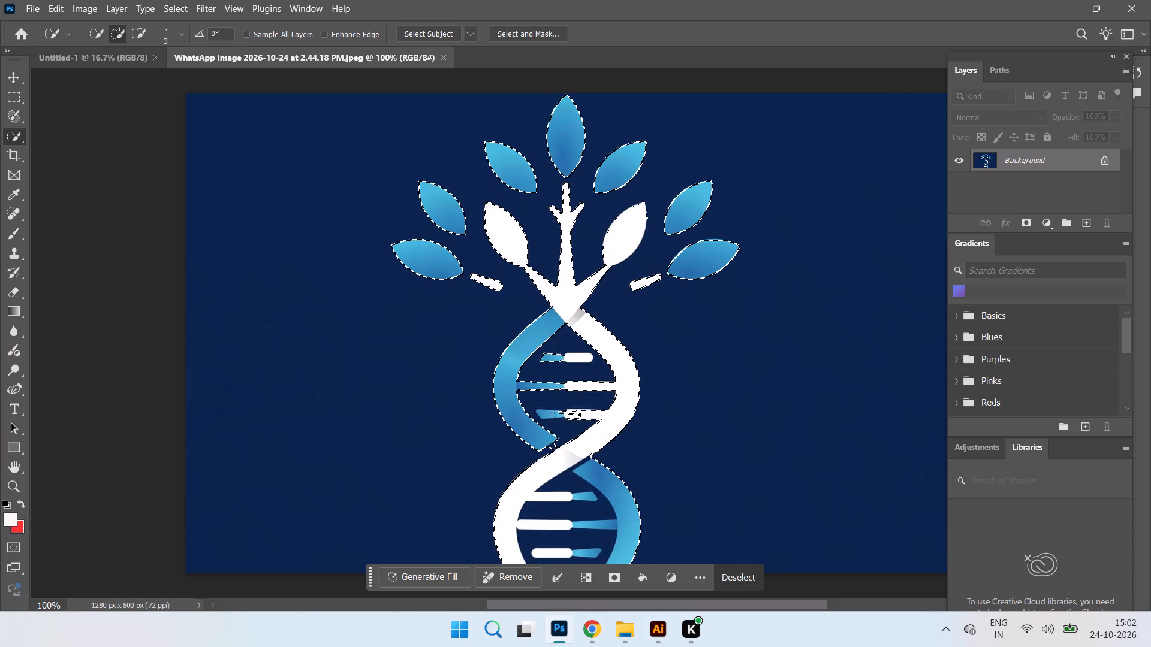
pyautogui.moveTo(555, 413); pyautogui.dragTo(544, 413)
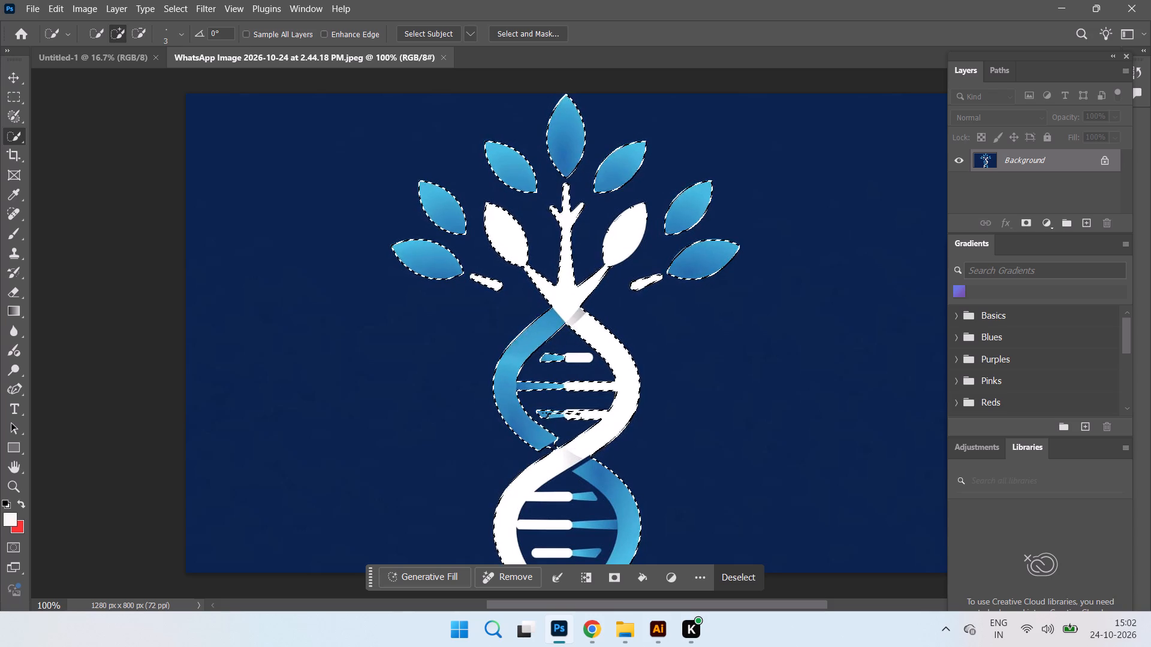
pyautogui.moveTo(546, 413); pyautogui.dragTo(561, 415)
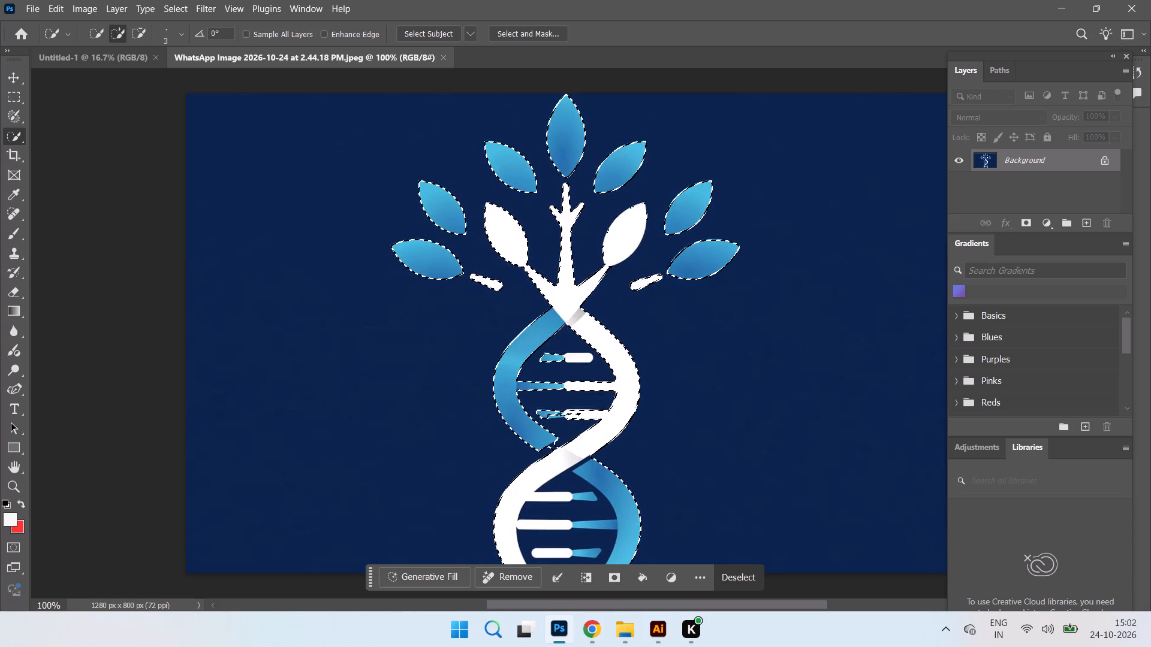
# Finish selecting the third rung of the upper helix across its blue and white parts.
pyautogui.moveTo(561, 415); pyautogui.dragTo(546, 415)
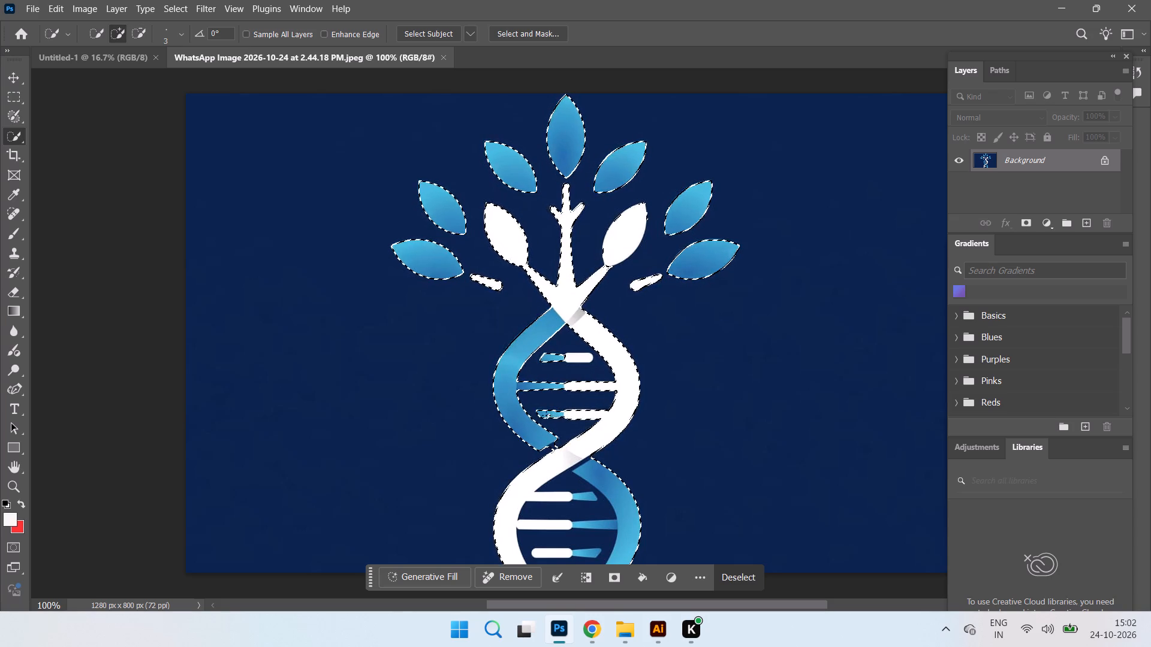
pyautogui.moveTo(546, 415); pyautogui.dragTo(589, 416)
# Subtract the background gap between the lower end of the upper blue strand and the white strand from the selection.
pyautogui.scroll(-1, 620, 437)
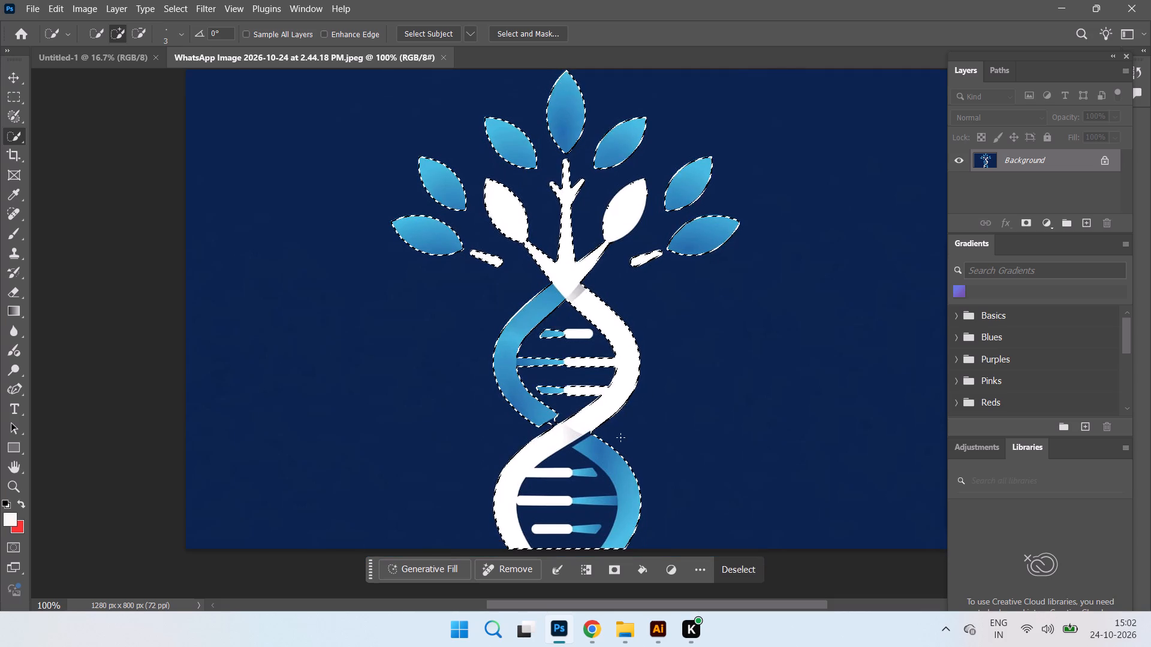
pyautogui.scroll(-1, 620, 437)
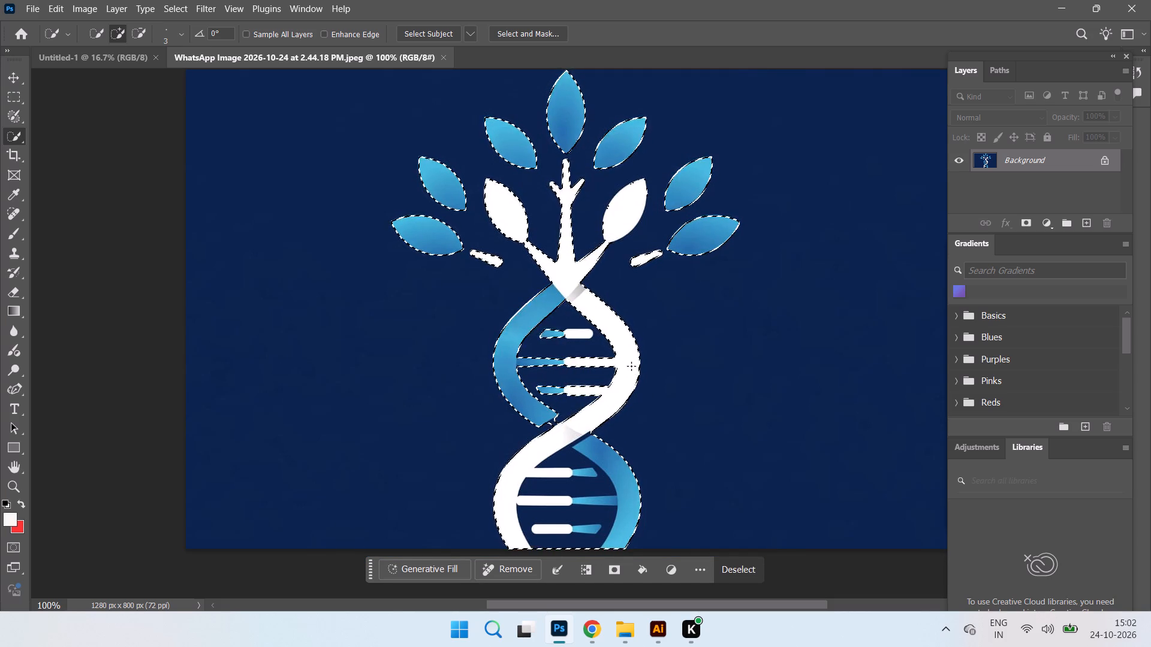
pyautogui.hotkey('ctrl', '=')
pyautogui.hotkey('ctrl', '=')
pyautogui.scroll(-12, 574, 415)
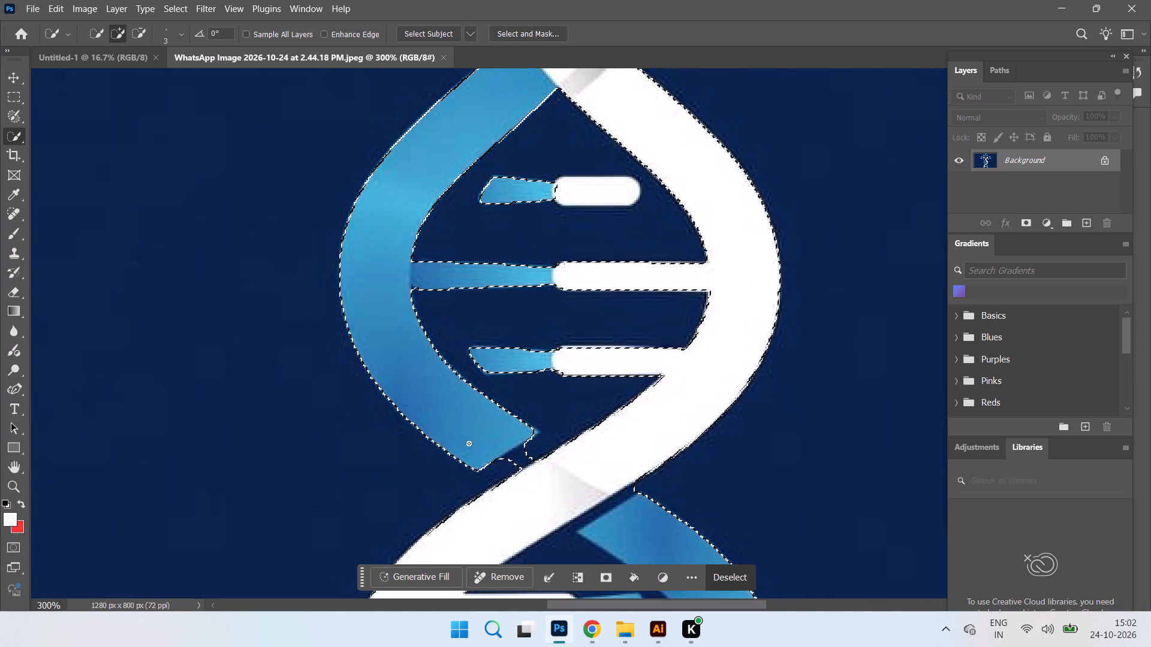
pyautogui.keyDown('alt'); pyautogui.moveTo(528, 450); pyautogui.dragTo(502, 464); pyautogui.keyUp('alt')
# Touch up the selection where the blue and white parts of the upper helix's third rung meet.
pyautogui.moveTo(534, 367); pyautogui.dragTo(540, 367)
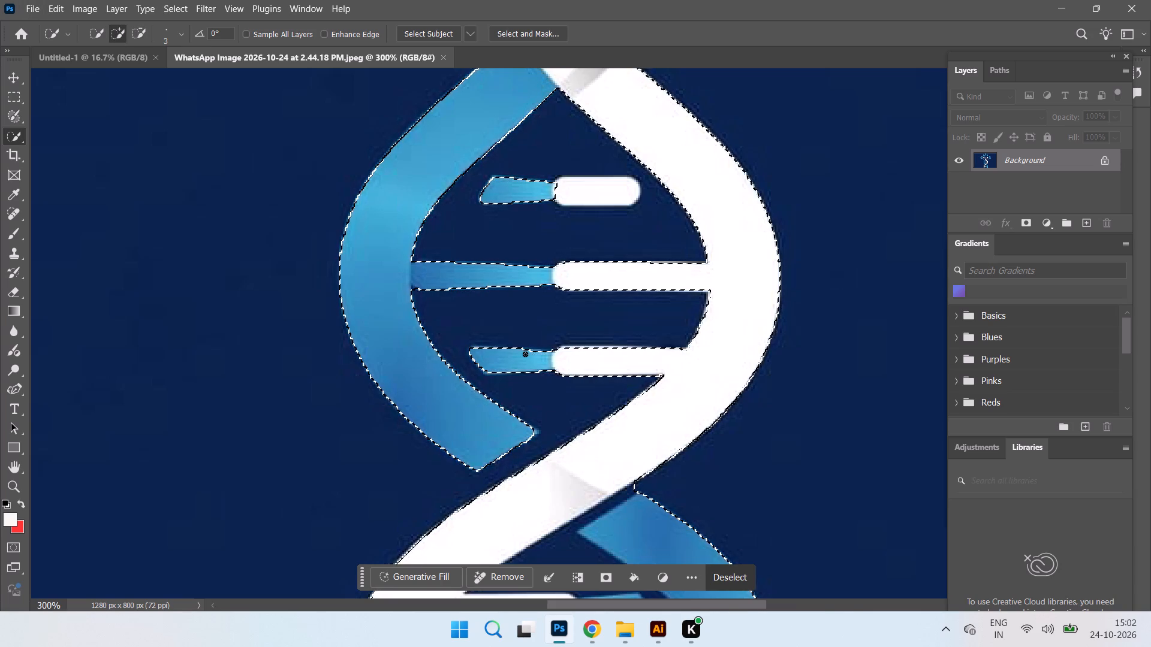
pyautogui.moveTo(525, 354); pyautogui.dragTo(561, 357)
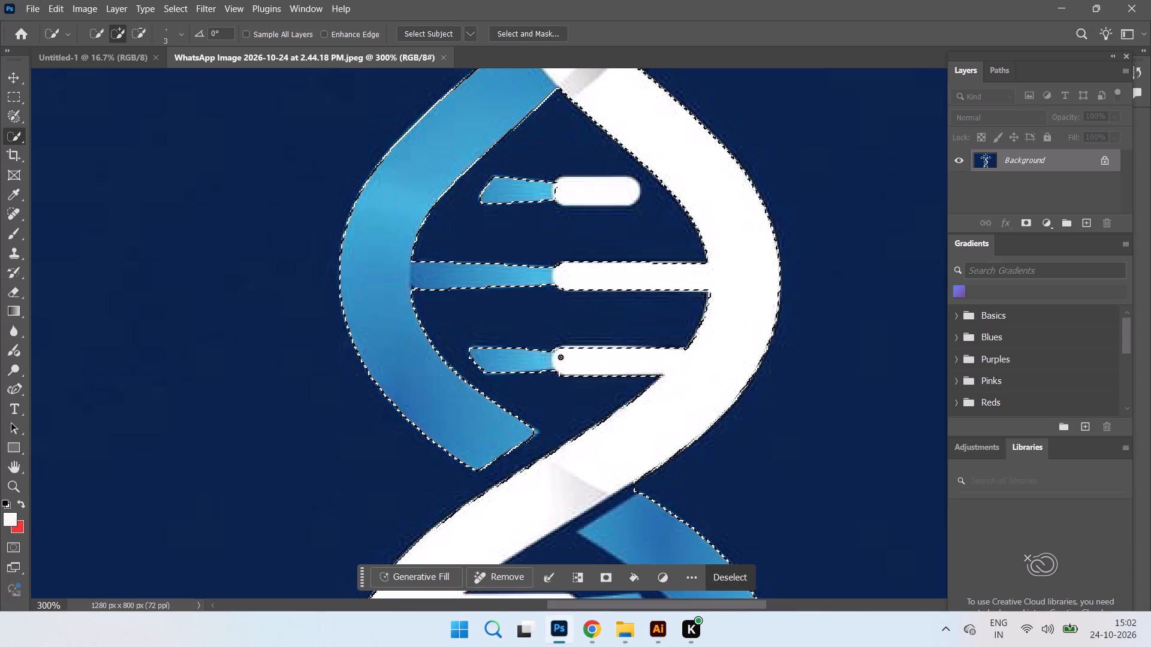
pyautogui.moveTo(561, 357); pyautogui.dragTo(558, 355)
# Subtract the background between the white strand and the lower blue strand, including the area around the lower helix's first rung.
pyautogui.scroll(-2, 592, 439)
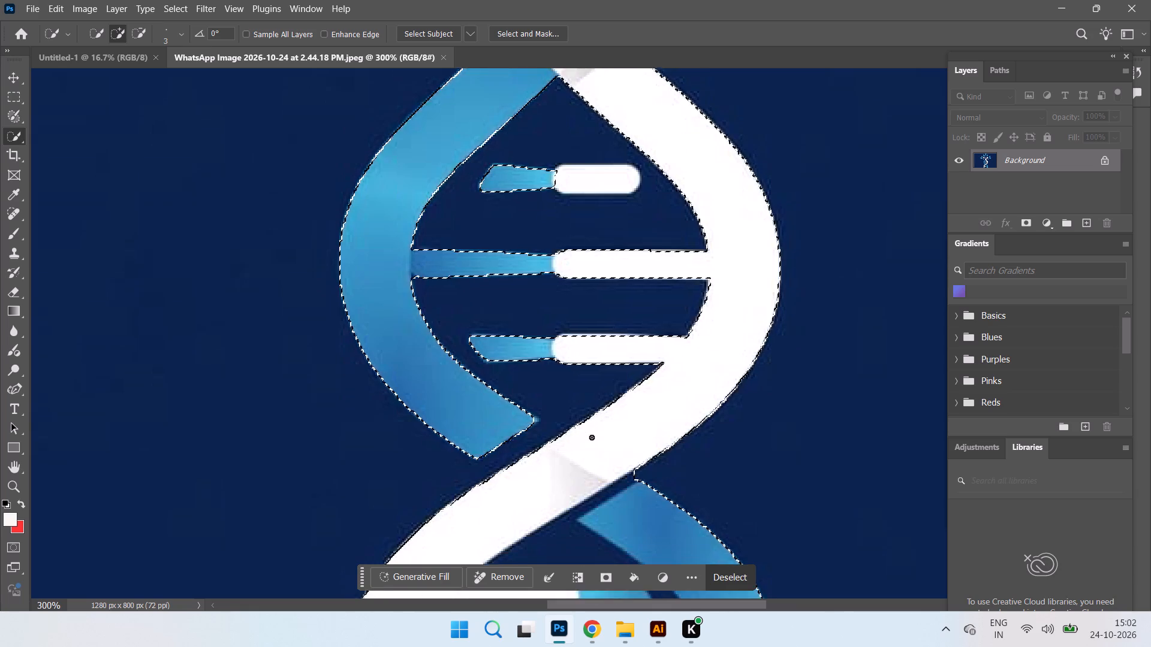
pyautogui.scroll(-6, 592, 437)
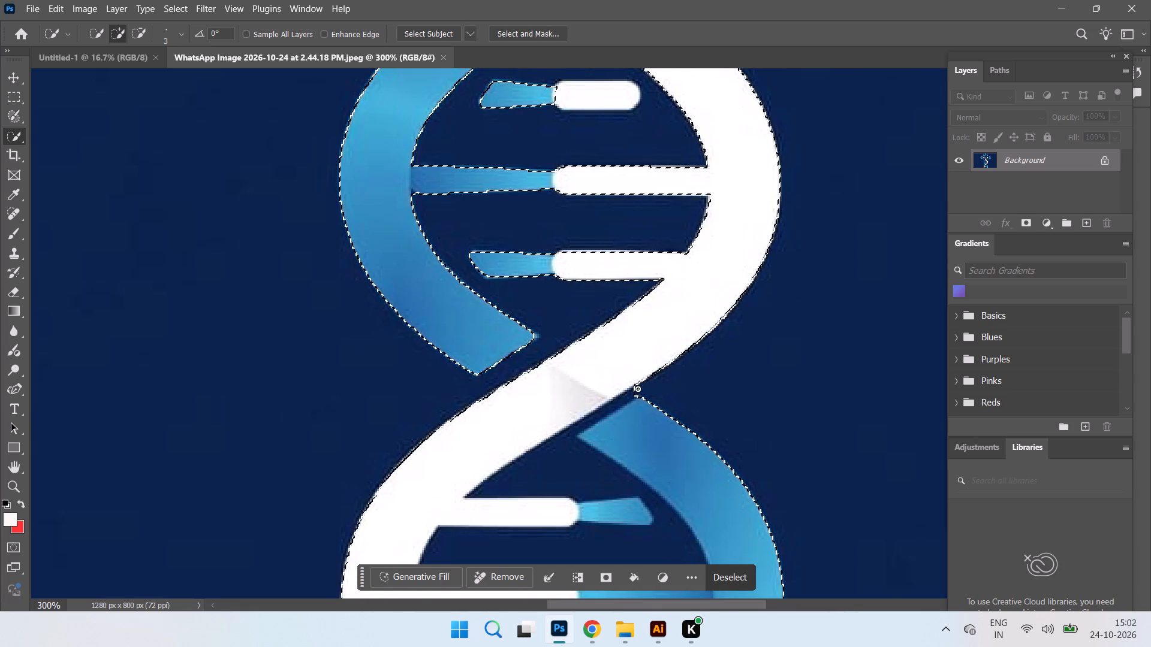
pyautogui.keyDown('alt'); pyautogui.moveTo(638, 389); pyautogui.dragTo(571, 434); pyautogui.keyUp('alt')
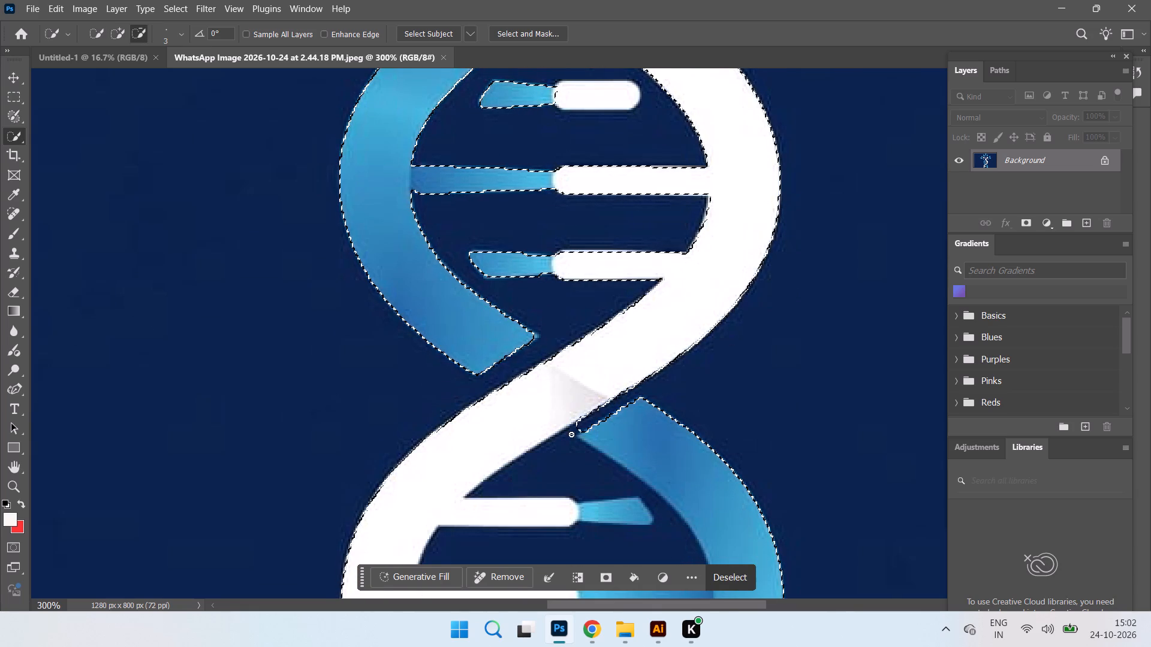
pyautogui.keyDown('alt'); pyautogui.moveTo(571, 434); pyautogui.dragTo(659, 528); pyautogui.keyUp('alt')
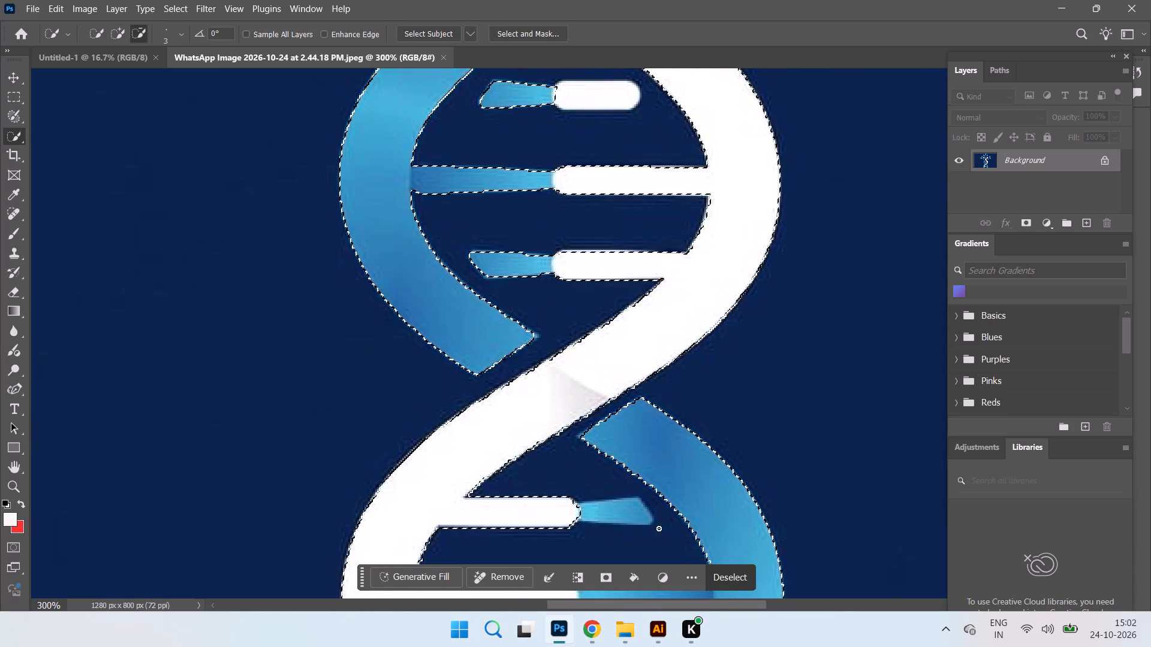
pyautogui.keyDown('alt'); pyautogui.moveTo(659, 528); pyautogui.dragTo(661, 531); pyautogui.keyUp('alt')
# Add the blue part of the lower helix's first rung to the selection, joining it to the white part.
pyautogui.scroll(-9, 625, 500)
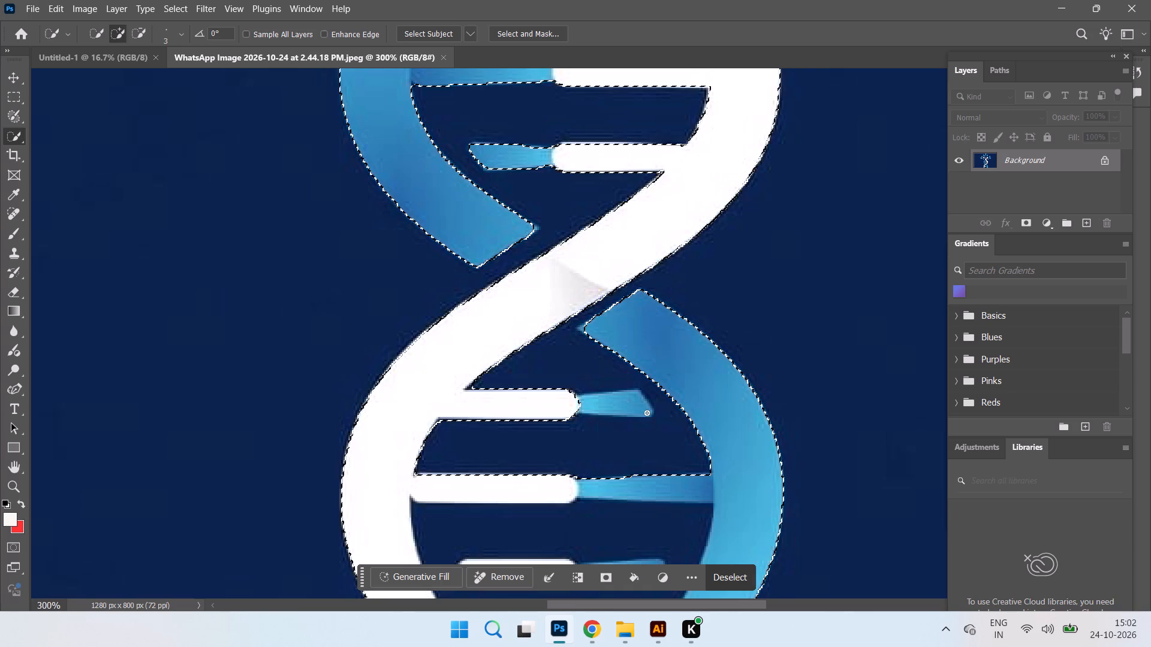
pyautogui.keyDown('alt'); pyautogui.moveTo(570, 406); pyautogui.dragTo(618, 402); pyautogui.keyUp('alt')
pyautogui.moveTo(552, 409); pyautogui.dragTo(581, 411)
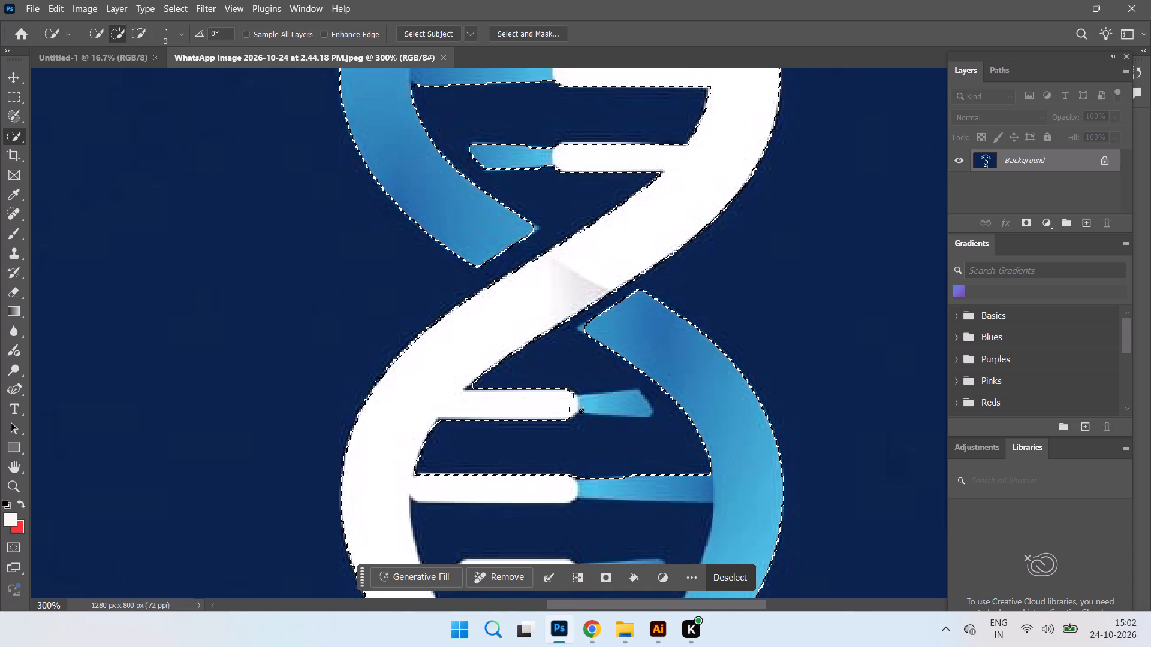
# Add the blue end of the lower helix's top rung and the pointed tip of the lower blue strand to the selection.
pyautogui.moveTo(581, 411); pyautogui.dragTo(599, 402)
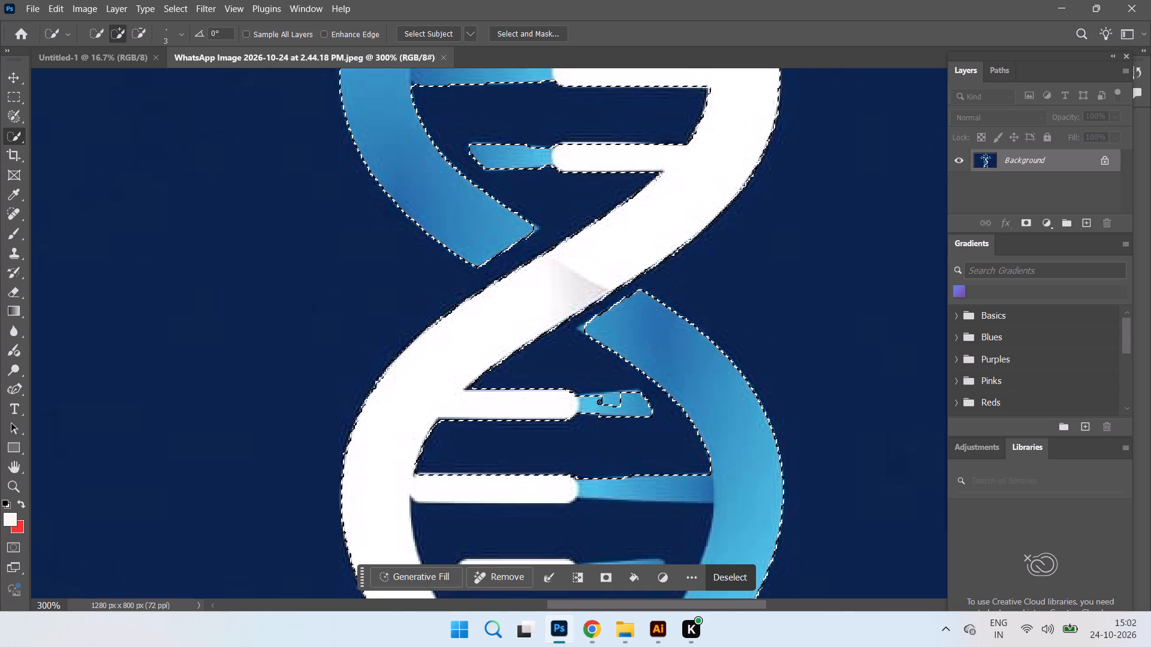
pyautogui.moveTo(599, 402); pyautogui.dragTo(577, 398)
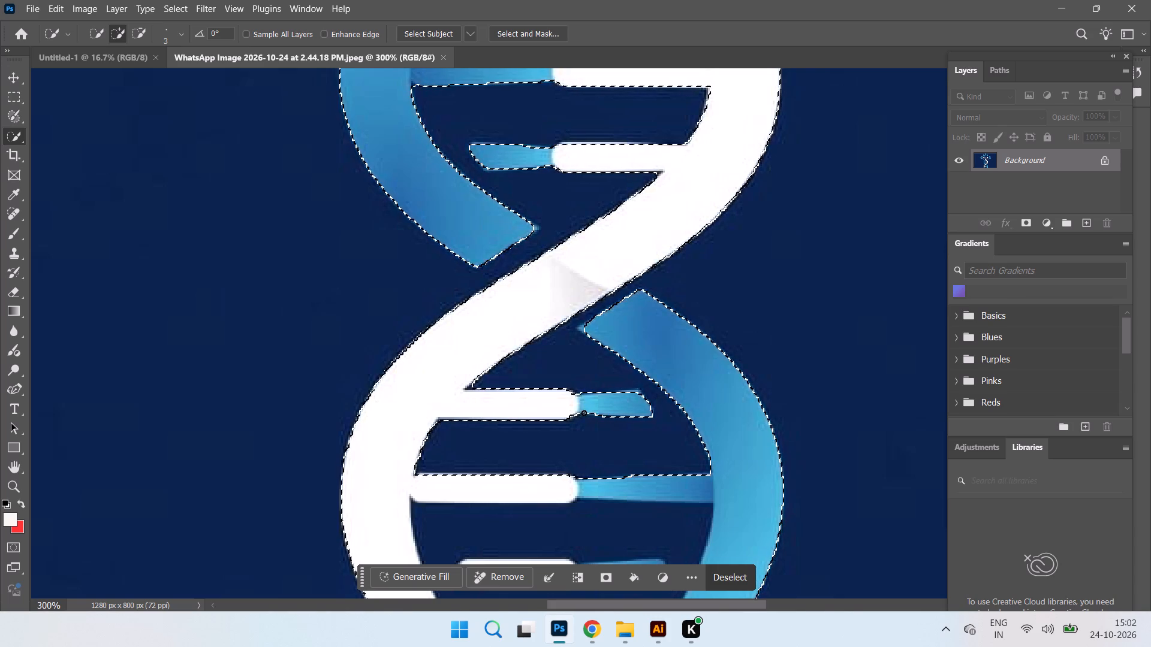
pyautogui.scroll(-4, 600, 310)
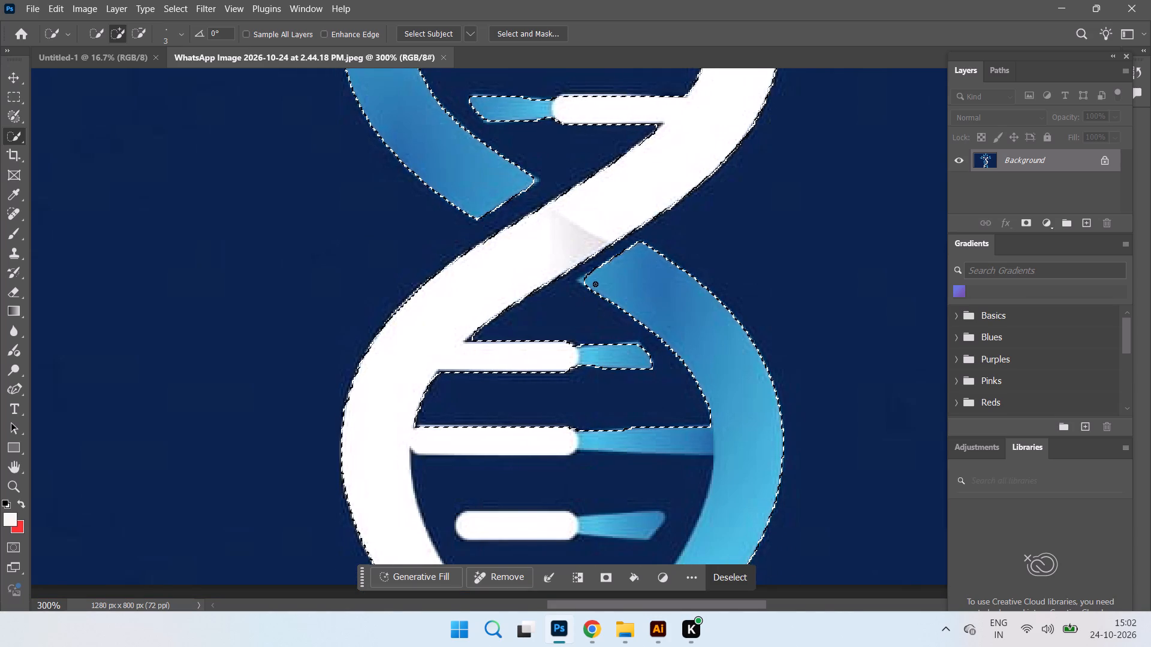
pyautogui.click(593, 282)
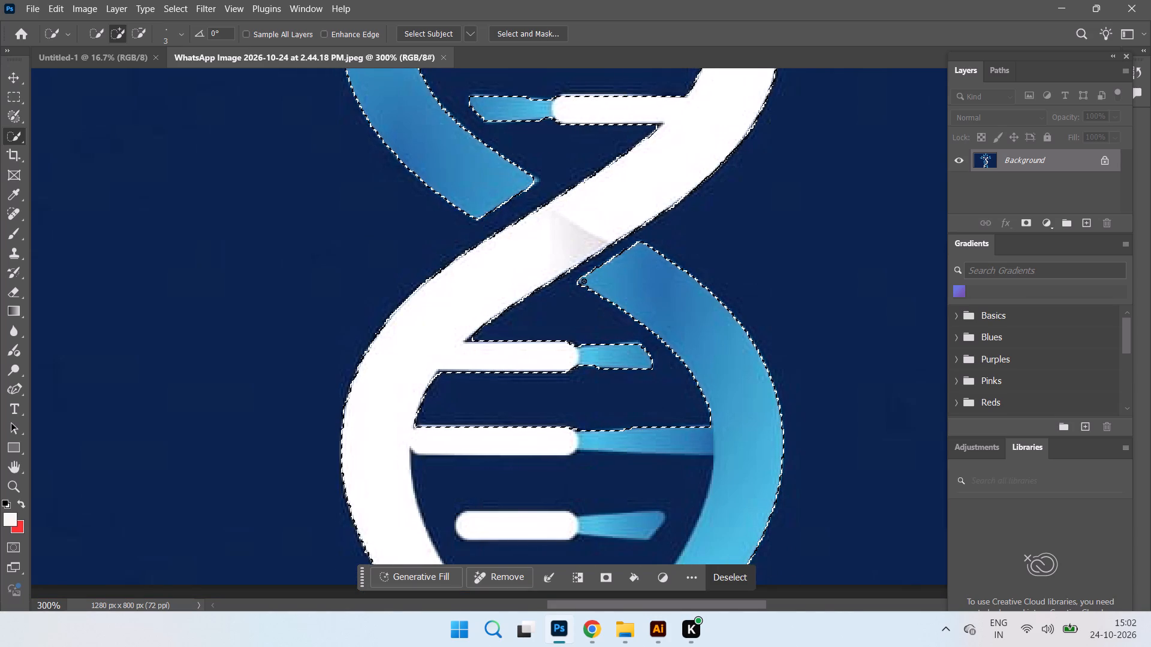
# Subtract the dark background between the two strands around the lower helix's middle and bottom rungs from the selection.
pyautogui.scroll(-6, 615, 299)
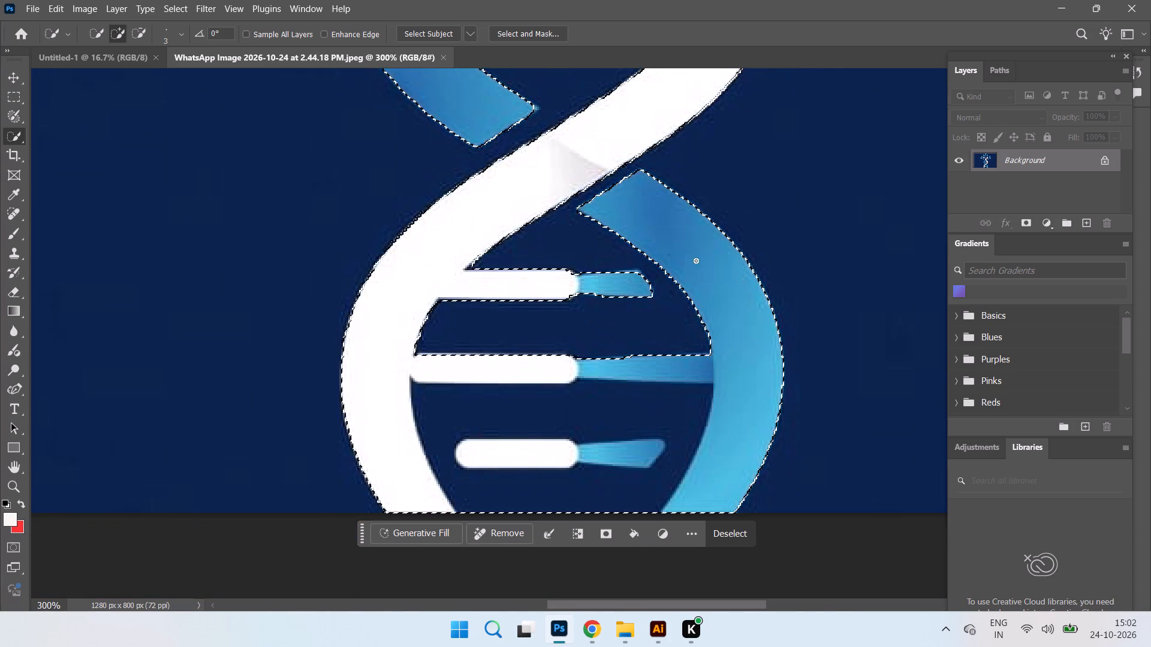
pyautogui.scroll(-4, 663, 289)
pyautogui.moveTo(558, 468); pyautogui.dragTo(561, 457)
pyautogui.keyDown('alt'); pyautogui.moveTo(555, 467); pyautogui.dragTo(556, 448); pyautogui.keyUp('alt')
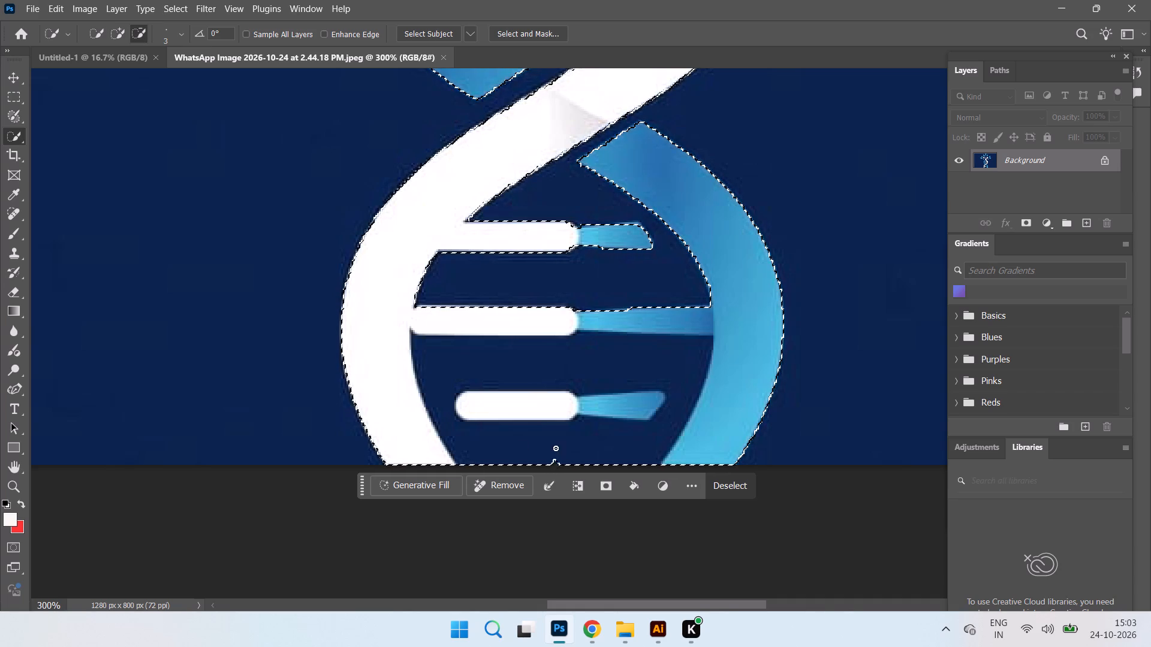
pyautogui.keyDown('alt'); pyautogui.moveTo(556, 448); pyautogui.dragTo(557, 437); pyautogui.keyUp('alt')
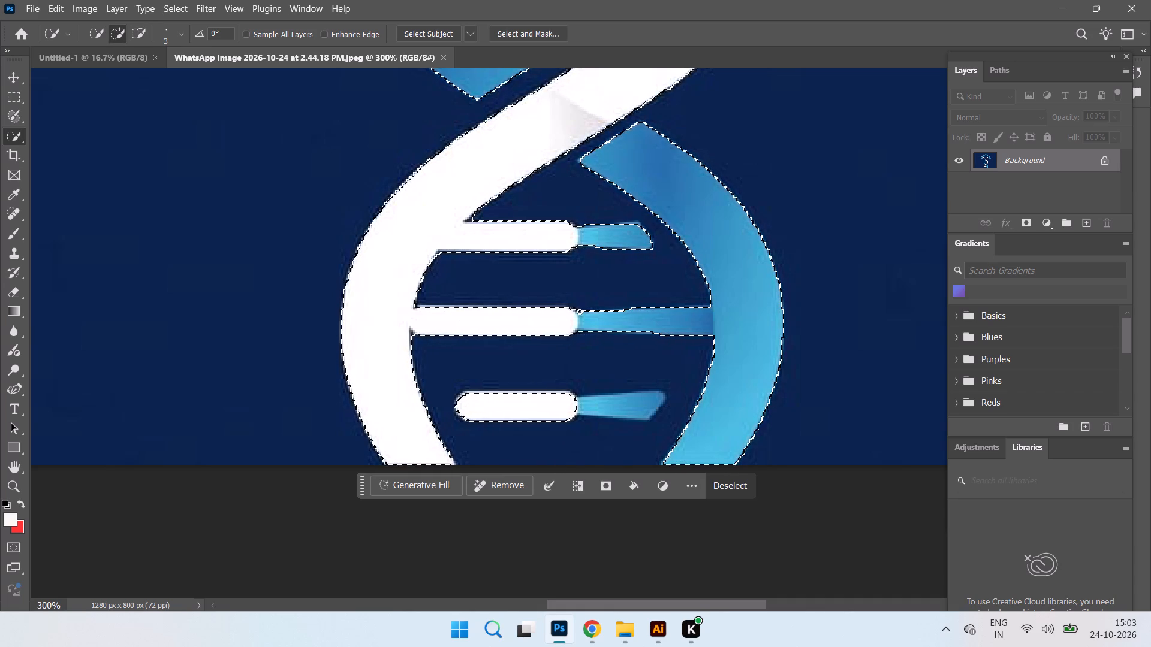
# Add the missing upper edge of the middle rung's blue part and the blue end of the bottom rung to the selection.
pyautogui.moveTo(628, 310); pyautogui.dragTo(610, 314)
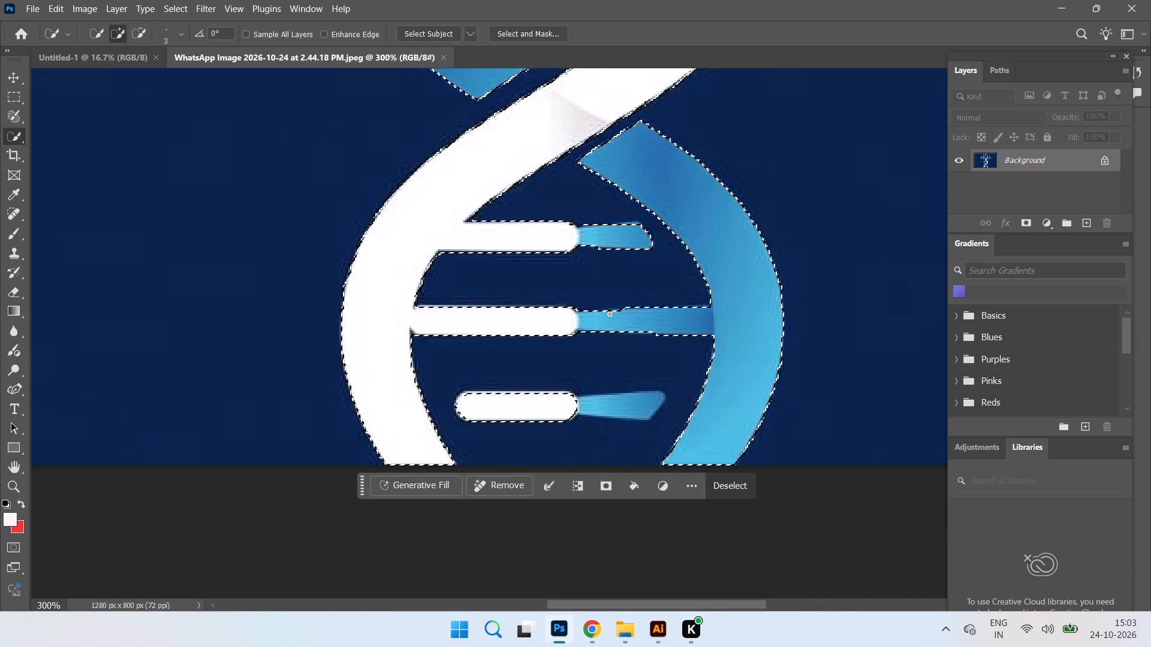
pyautogui.moveTo(610, 314); pyautogui.dragTo(608, 314)
pyautogui.click(617, 312)
pyautogui.click(609, 313)
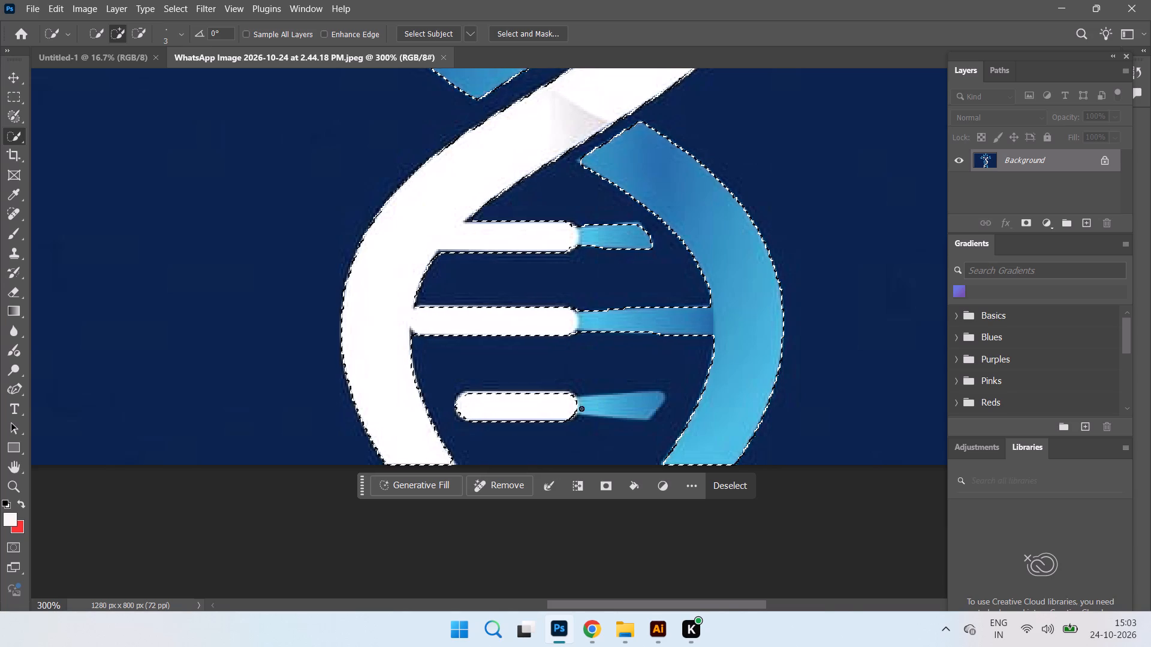
pyautogui.moveTo(576, 401); pyautogui.dragTo(619, 400)
pyautogui.moveTo(602, 397); pyautogui.dragTo(591, 397)
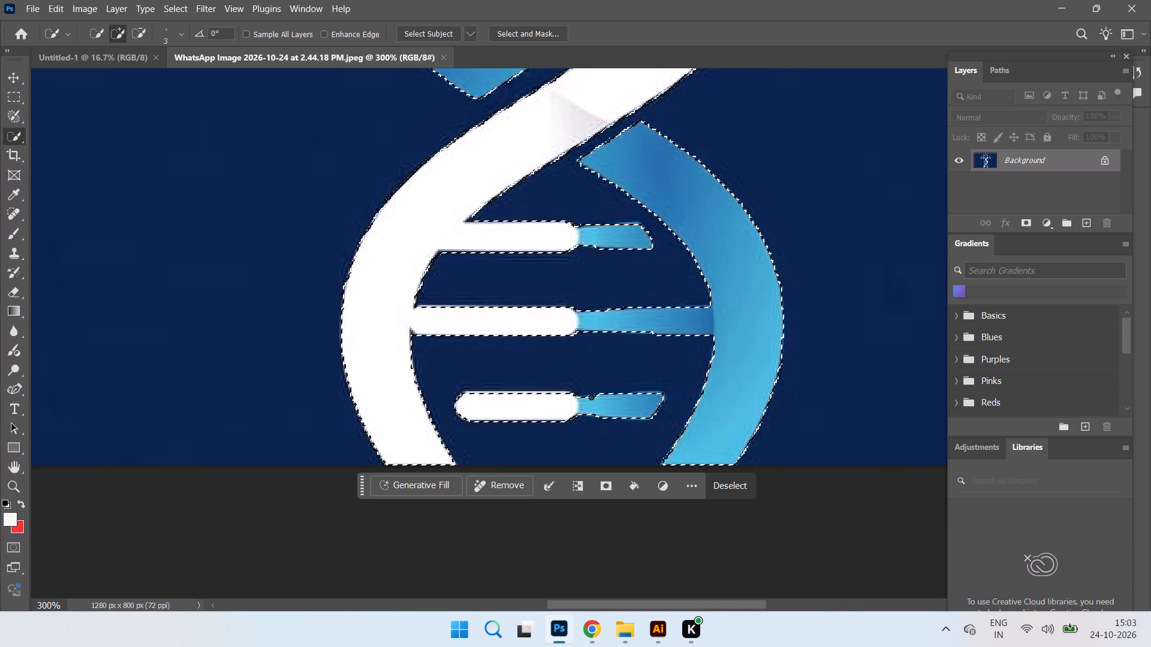
# Add the small missing notch in the upper edge of the bottom rung's blue part to the selection.
pyautogui.moveTo(591, 397); pyautogui.dragTo(566, 401)
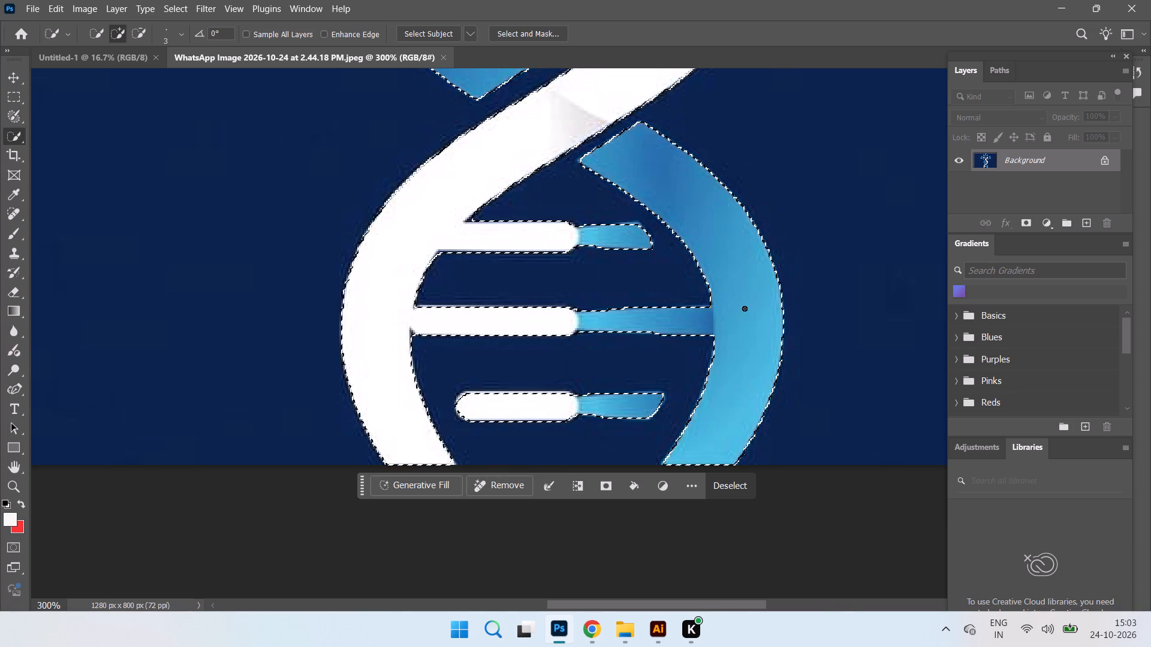
# Add the missing lower outer edge of the tree's right white leaf to the selection.
pyautogui.scroll(18, 598, 385)
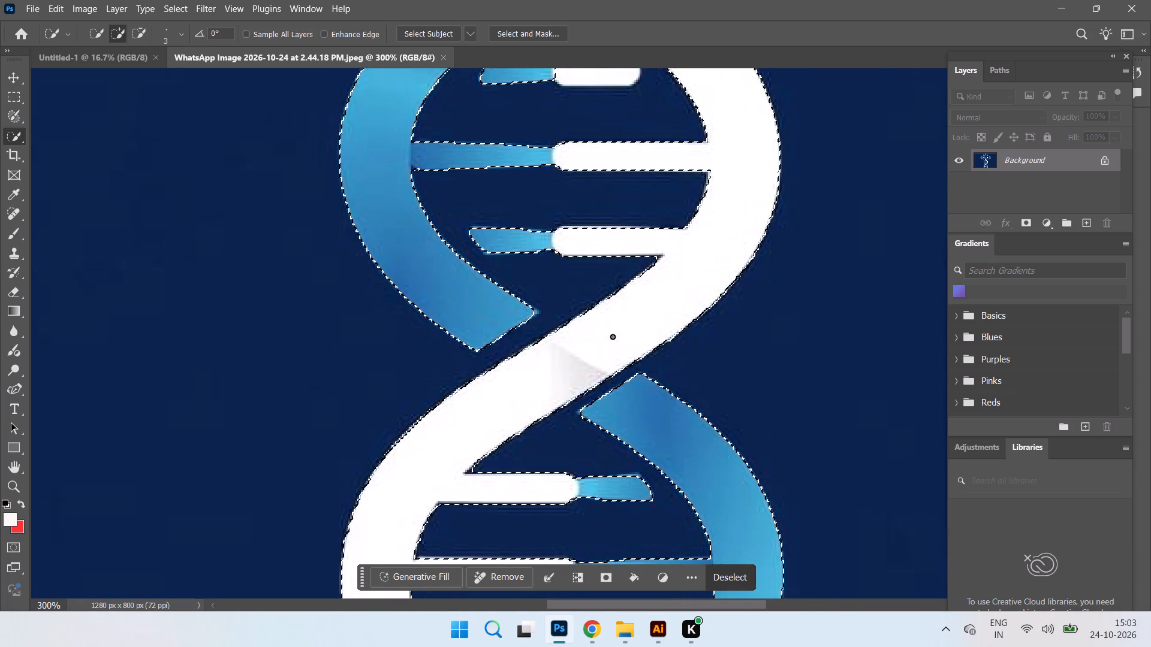
pyautogui.scroll(18, 613, 337)
pyautogui.scroll(4, 613, 335)
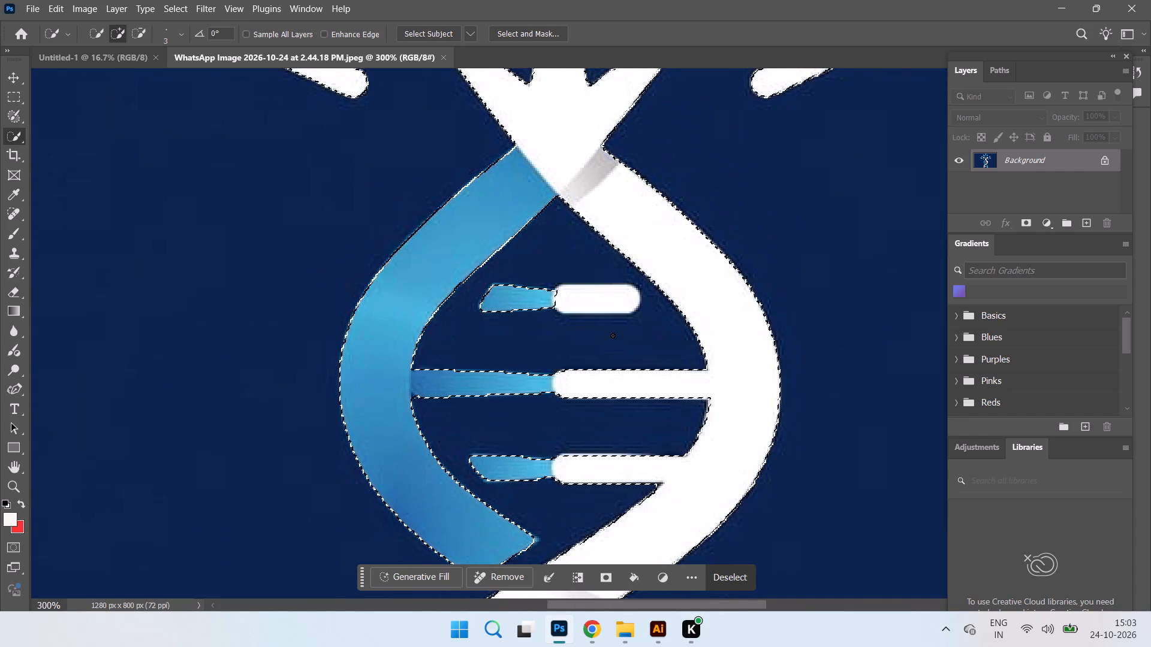
pyautogui.scroll(10, 613, 335)
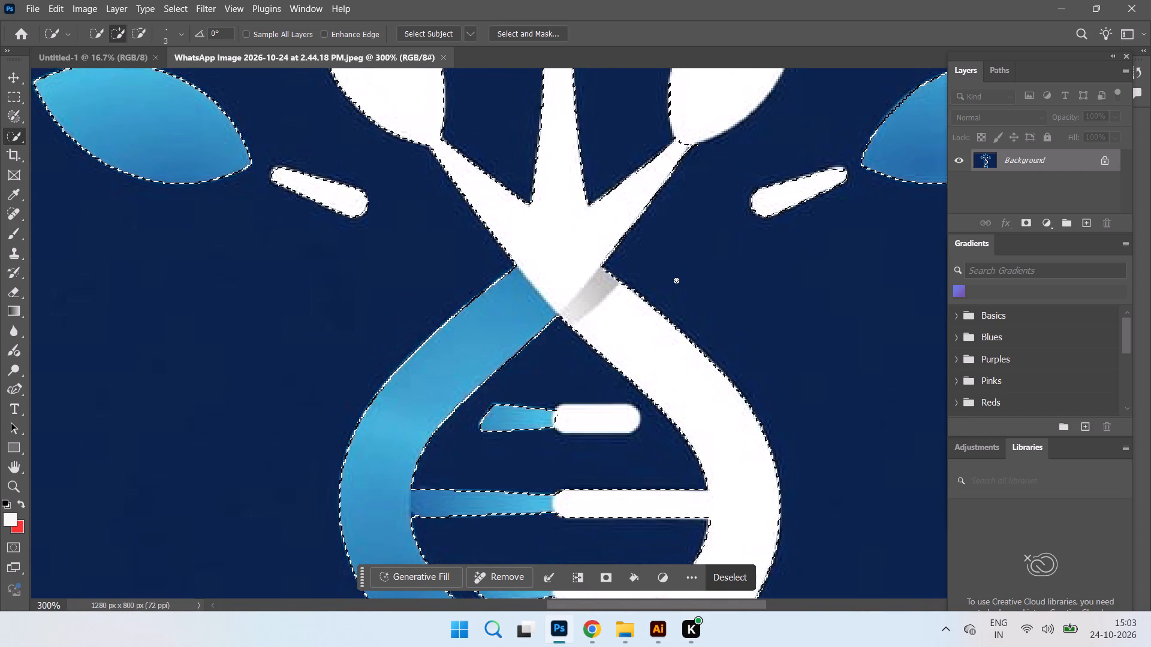
pyautogui.scroll(4, 625, 167)
pyautogui.scroll(4, 572, 235)
pyautogui.scroll(2, 664, 249)
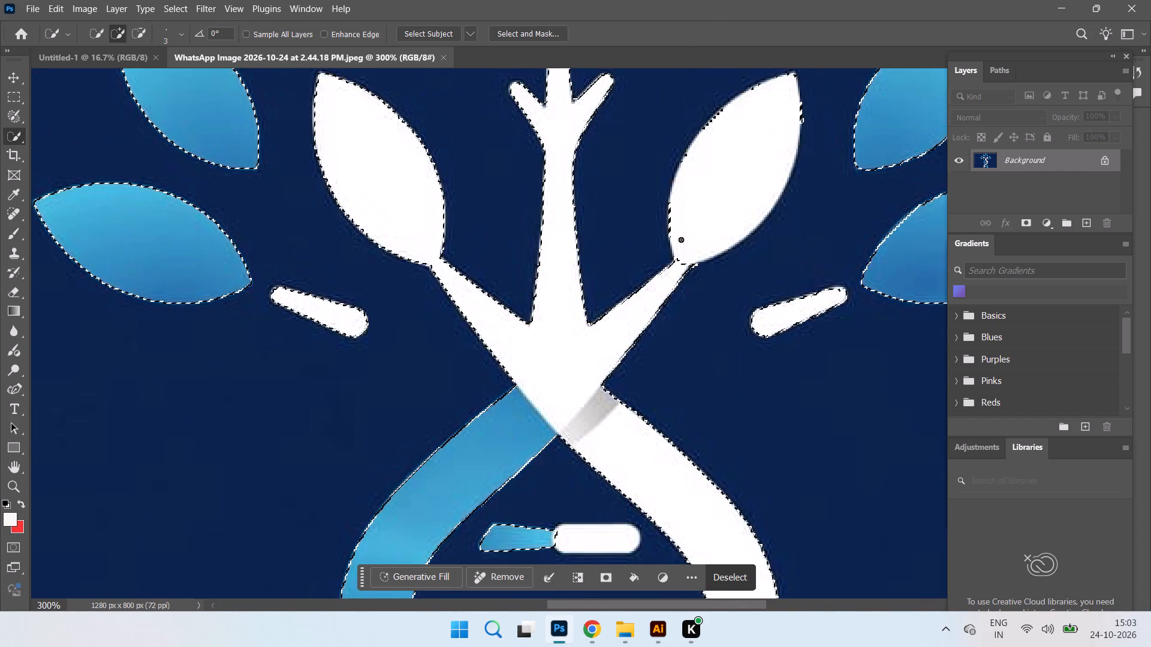
pyautogui.moveTo(677, 270); pyautogui.dragTo(725, 204)
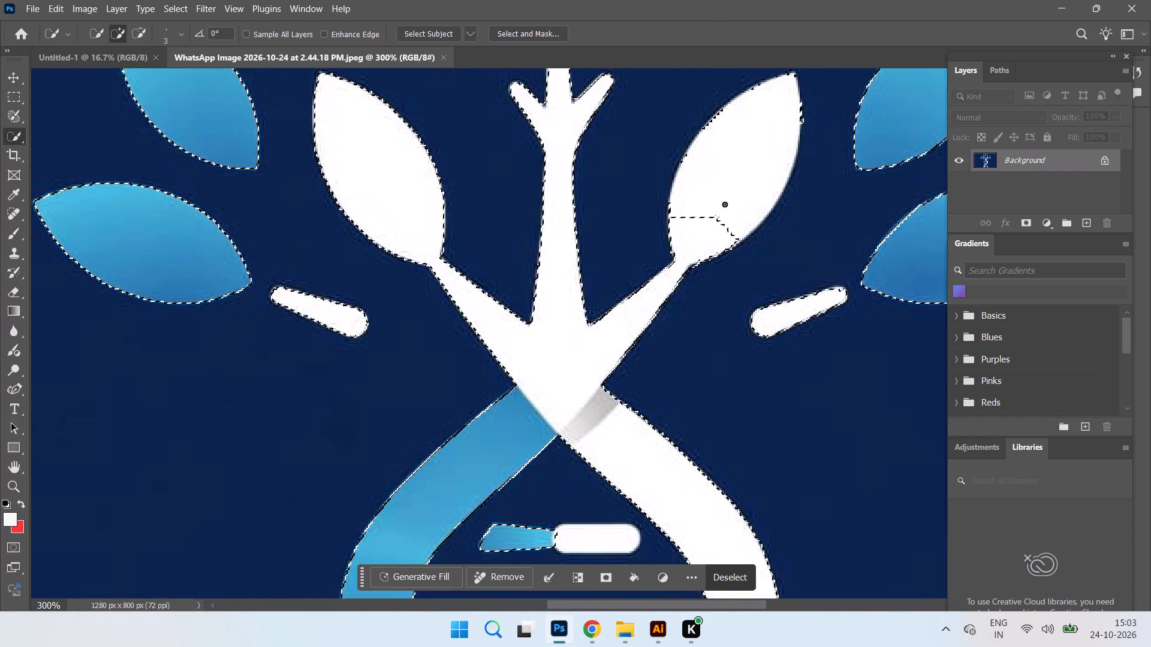
pyautogui.moveTo(725, 204); pyautogui.dragTo(734, 138)
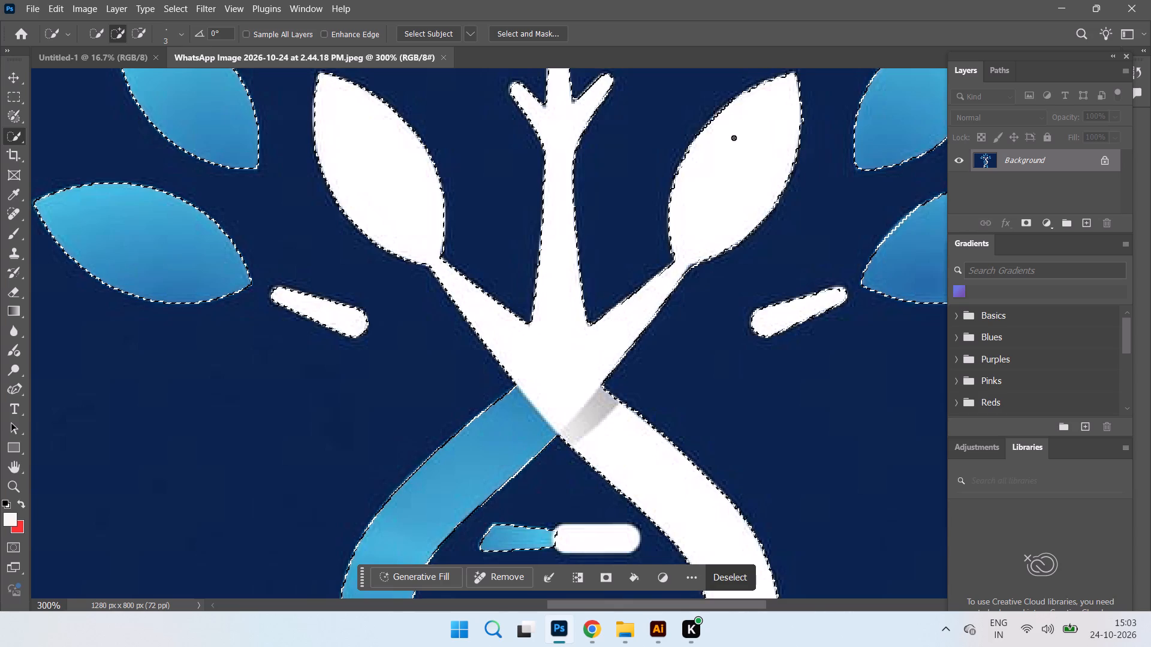
pyautogui.moveTo(734, 138); pyautogui.dragTo(727, 159)
# Examine the selection outline around the leaves and branches, and across the whole logo, for missed areas.
pyautogui.scroll(6, 538, 312)
pyautogui.scroll(1, 430, 371)
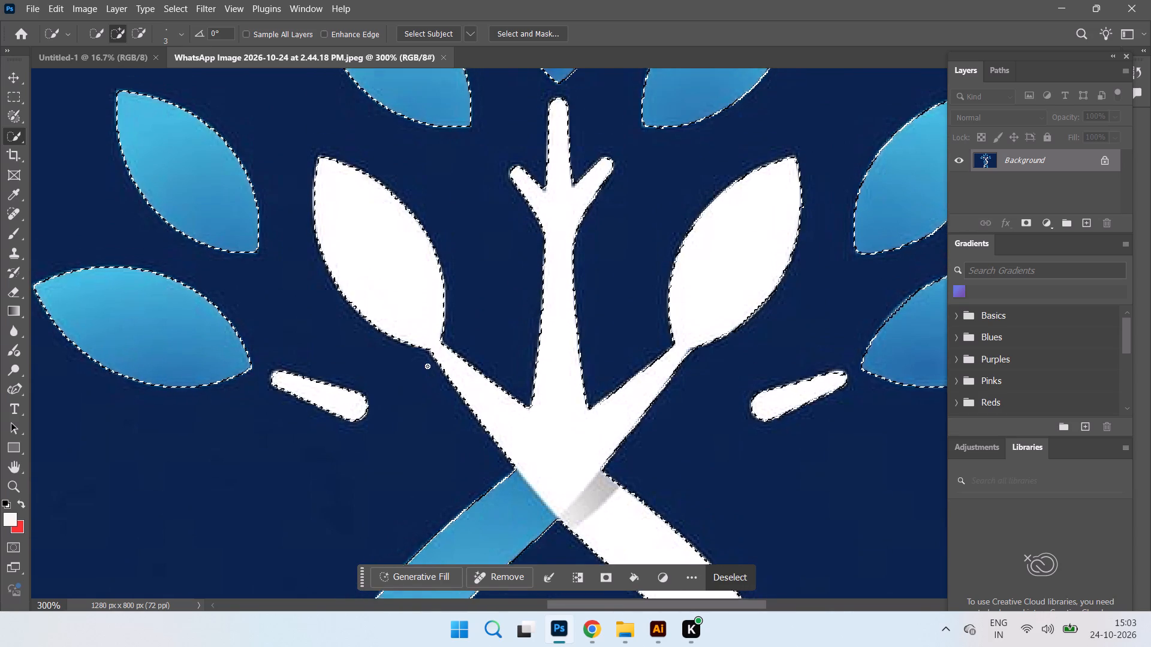
pyautogui.scroll(2, 427, 366)
pyautogui.scroll(4, 164, 336)
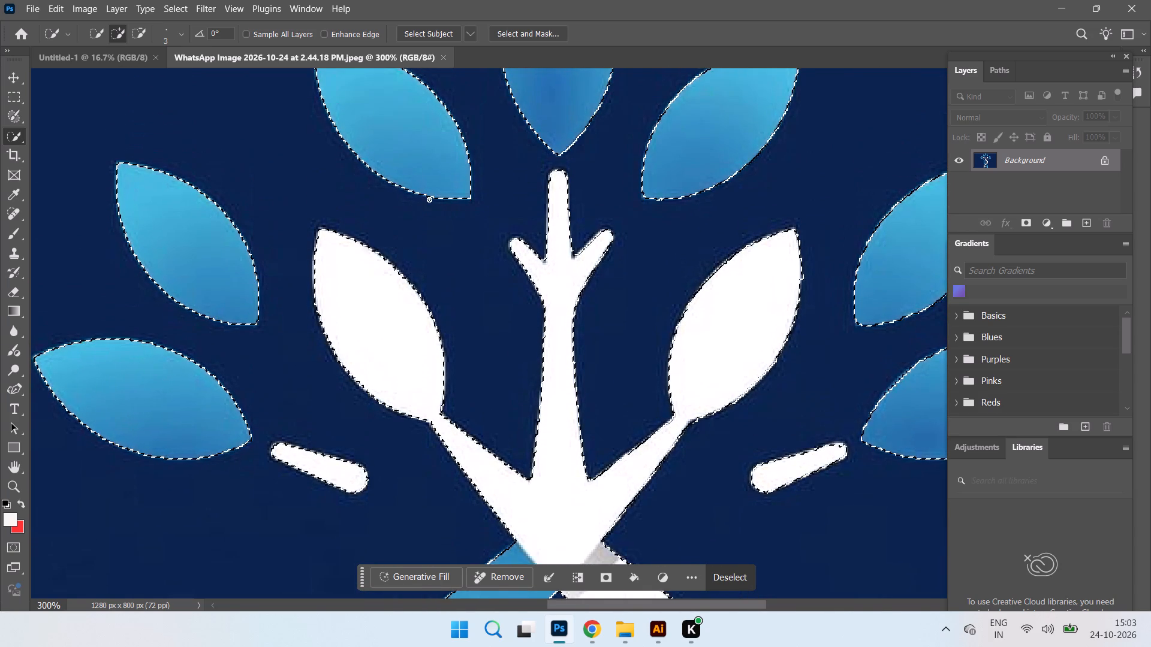
pyautogui.scroll(14, 429, 199)
pyautogui.scroll(-3, 429, 199)
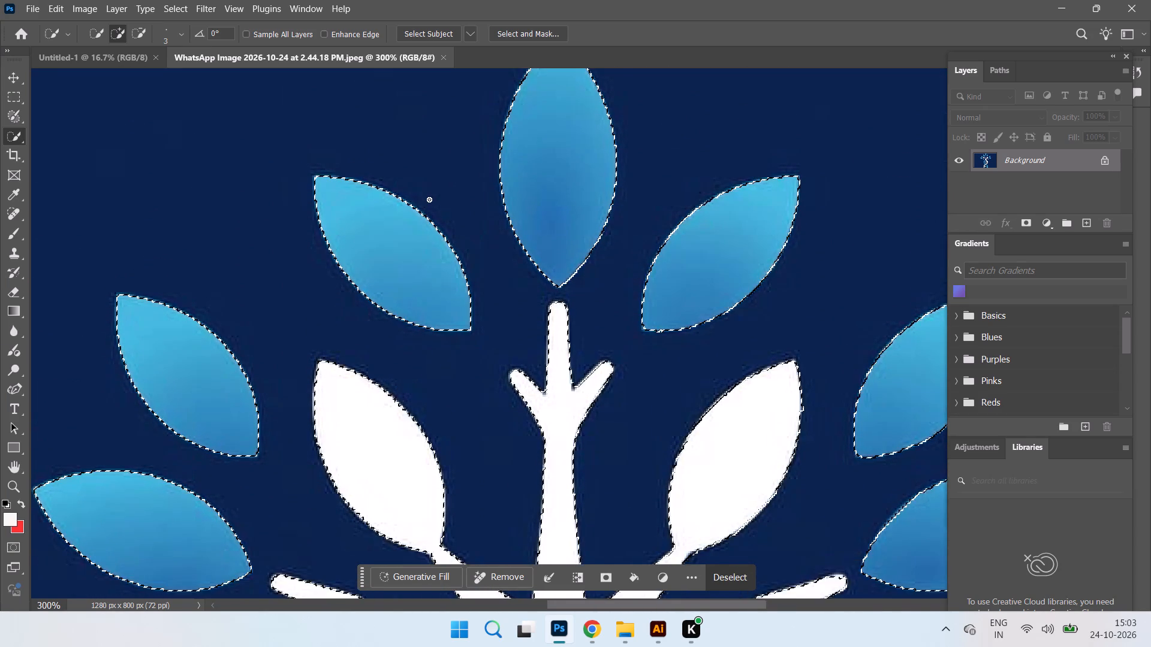
pyautogui.scroll(-3, 429, 199)
pyautogui.moveTo(707, 601); pyautogui.dragTo(707, 603)
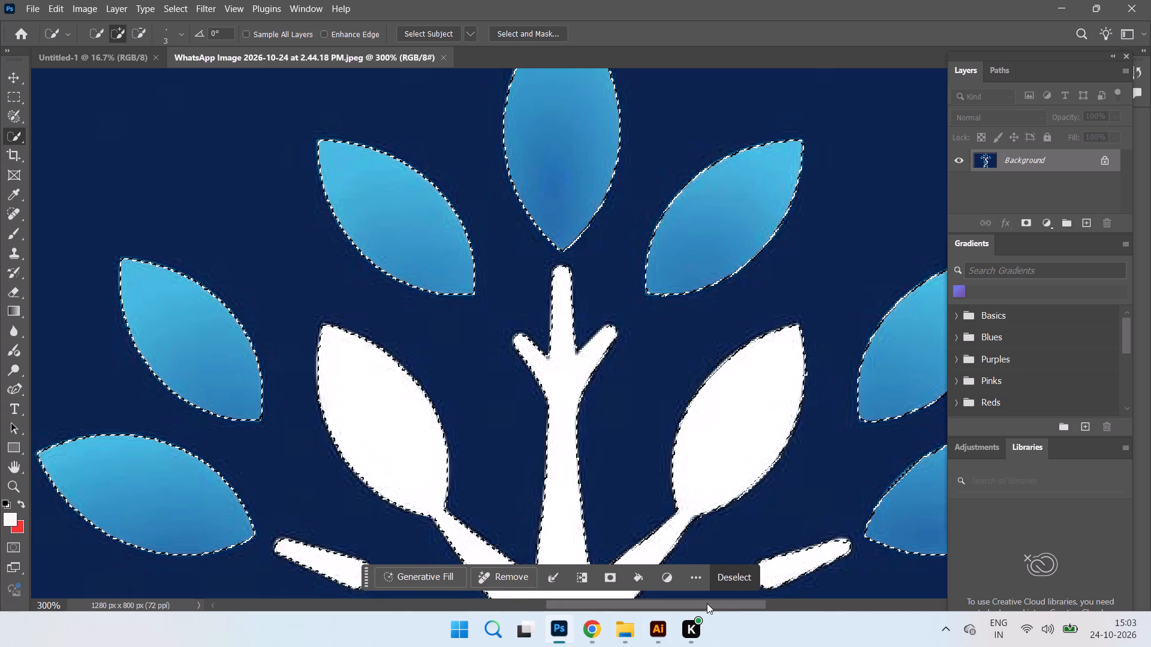
pyautogui.moveTo(707, 603); pyautogui.dragTo(740, 601)
pyautogui.scroll(-12, 796, 417)
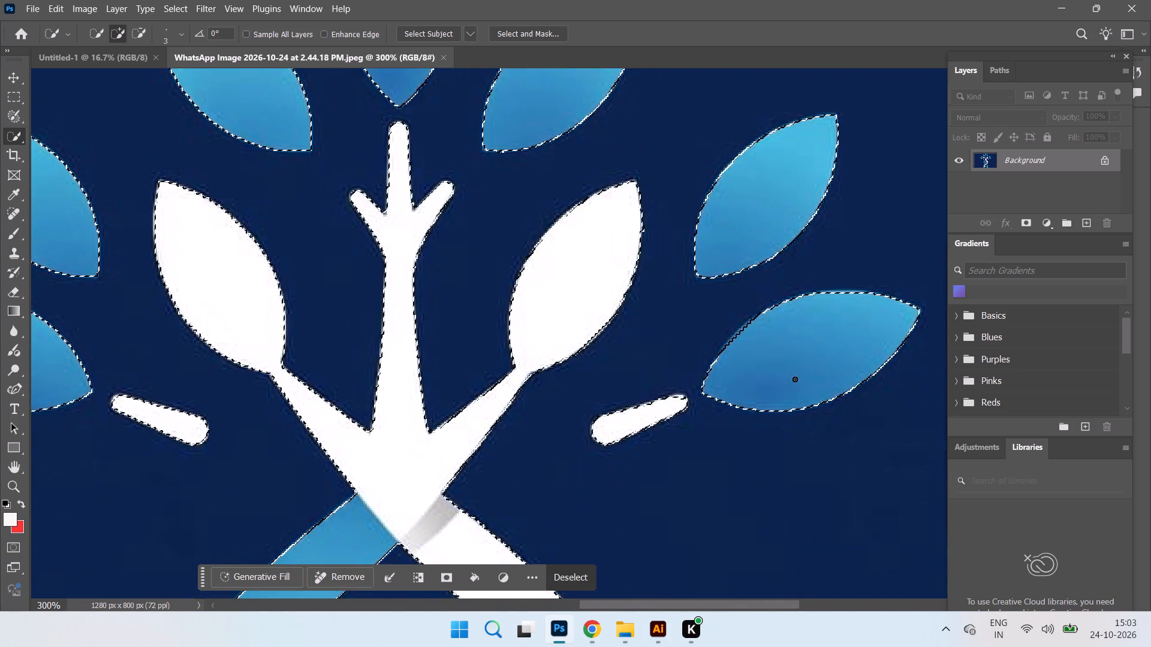
pyautogui.scroll(-4, 795, 379)
pyautogui.hotkey('ctrl', '-')
pyautogui.hotkey('ctrl', '-')
pyautogui.scroll(-3, 585, 429)
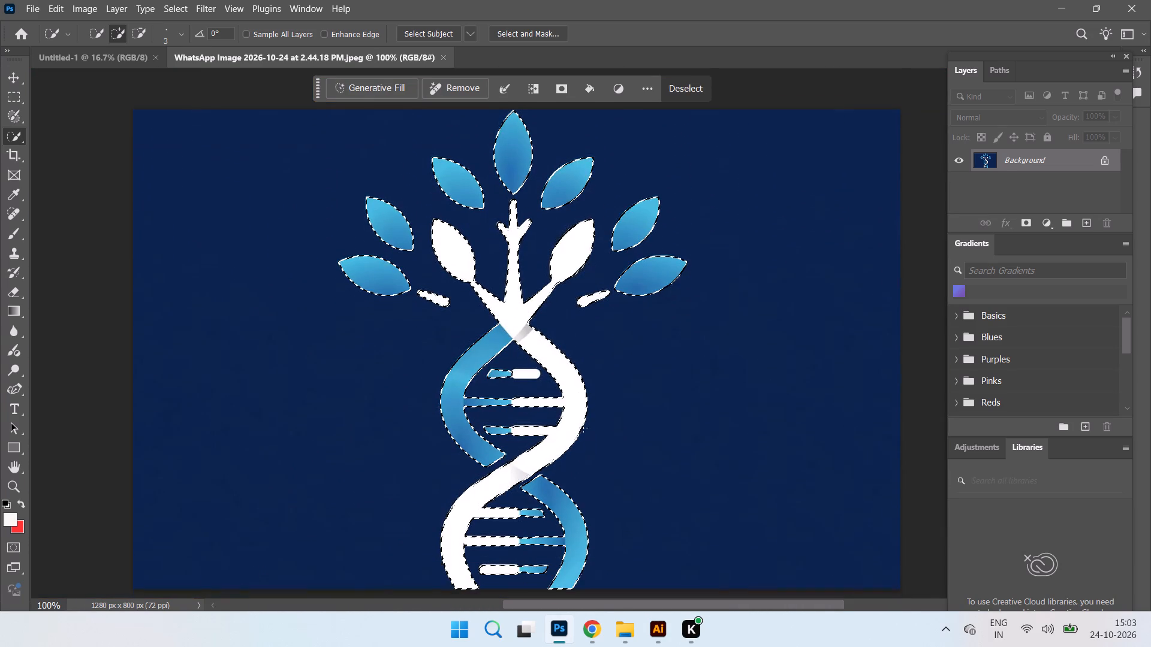
pyautogui.scroll(-9, 583, 428)
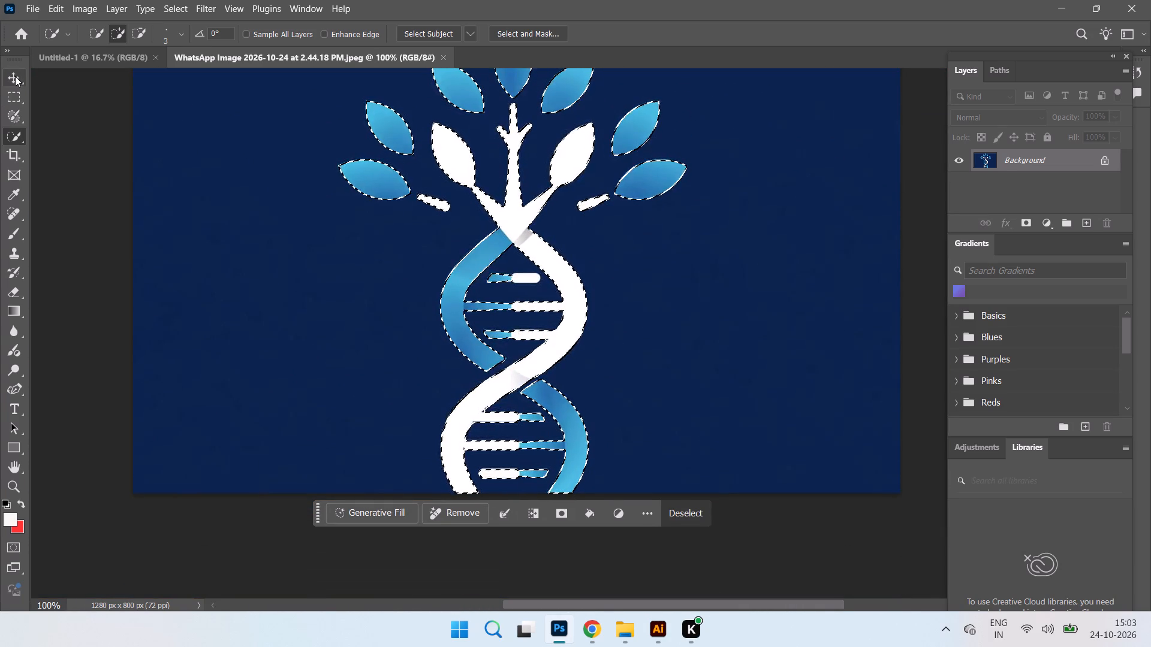
# Copy the selected logo to a new layer and hide the Background layer.
pyautogui.hotkey('ctrl', 'j')
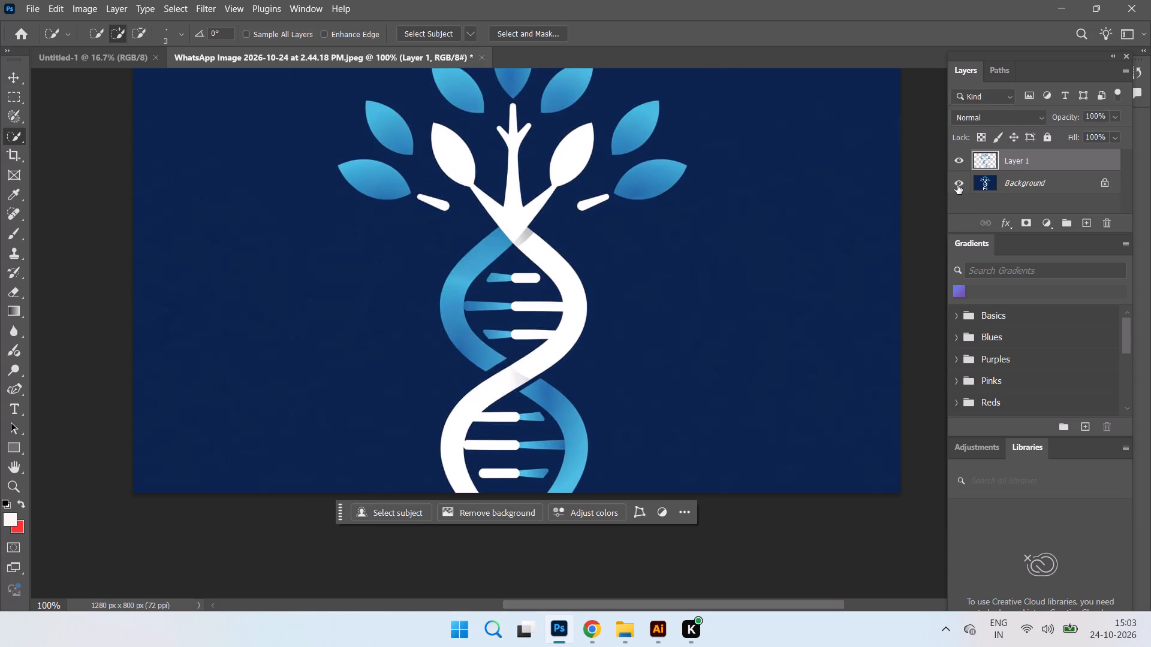
pyautogui.click(957, 185)
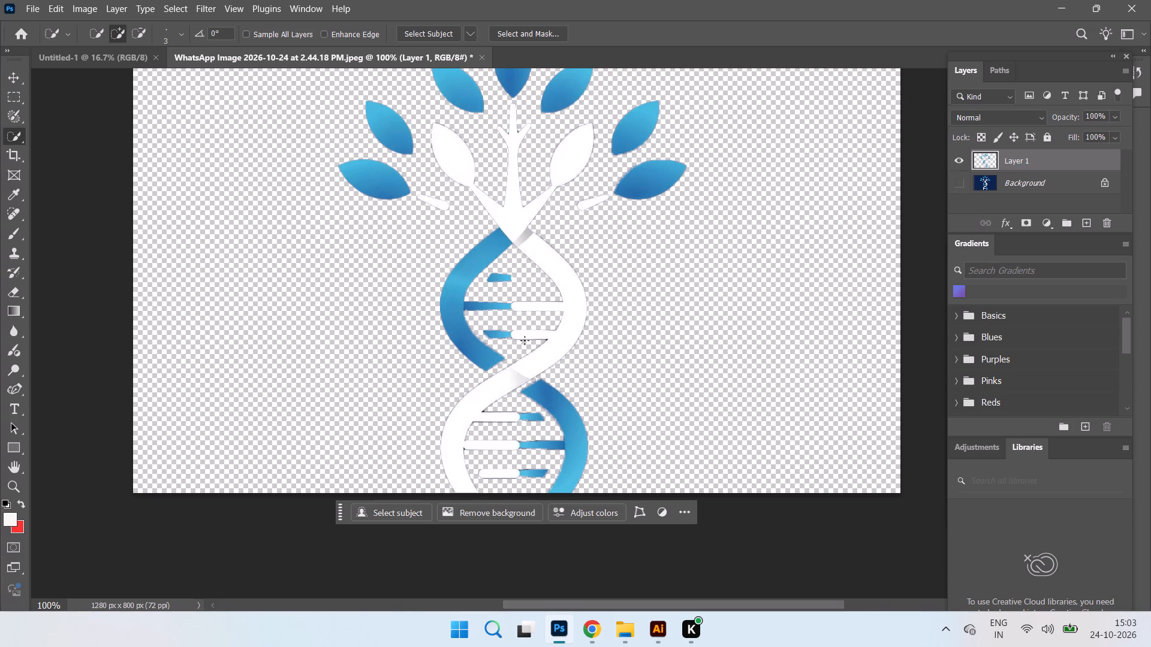
pyautogui.click(13, 77)
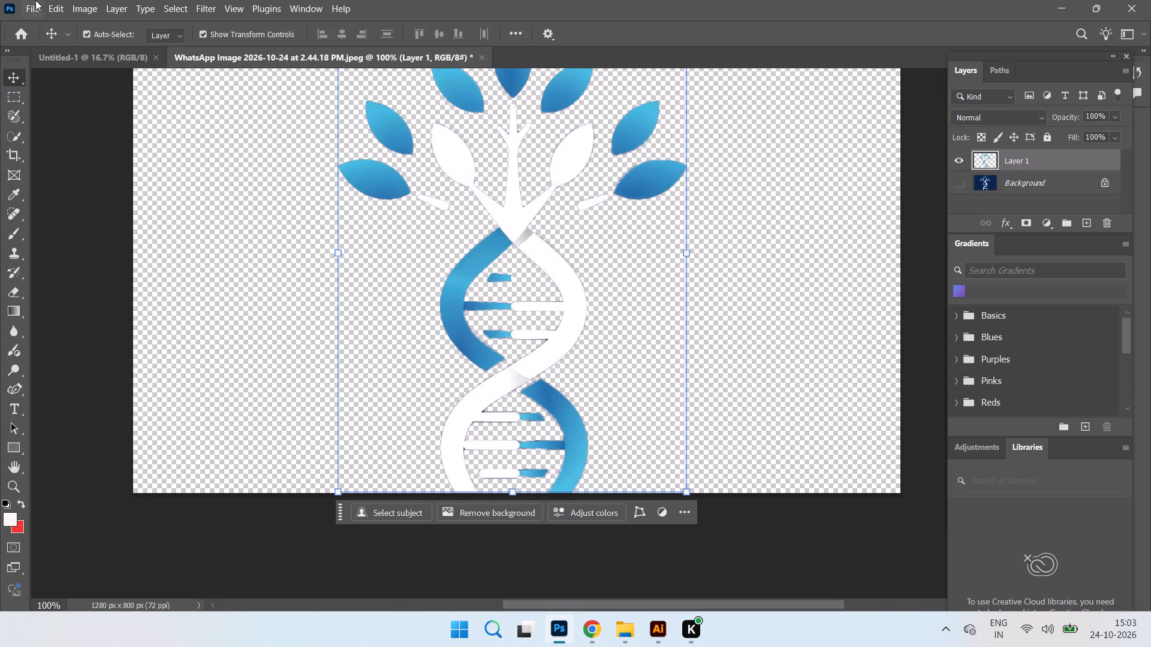
# Export the cut-out logo as a 1280 x 800 px PNG with transparency, saved in Downloads under the suggested file name.
pyautogui.click(31, 3)
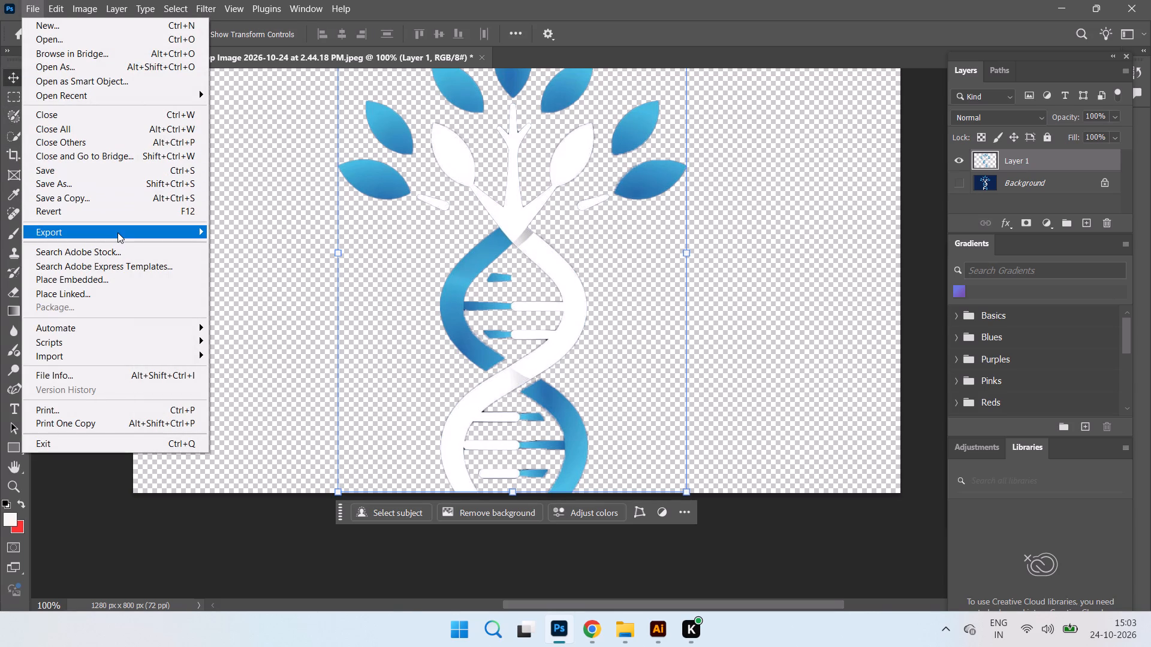
pyautogui.click(251, 243)
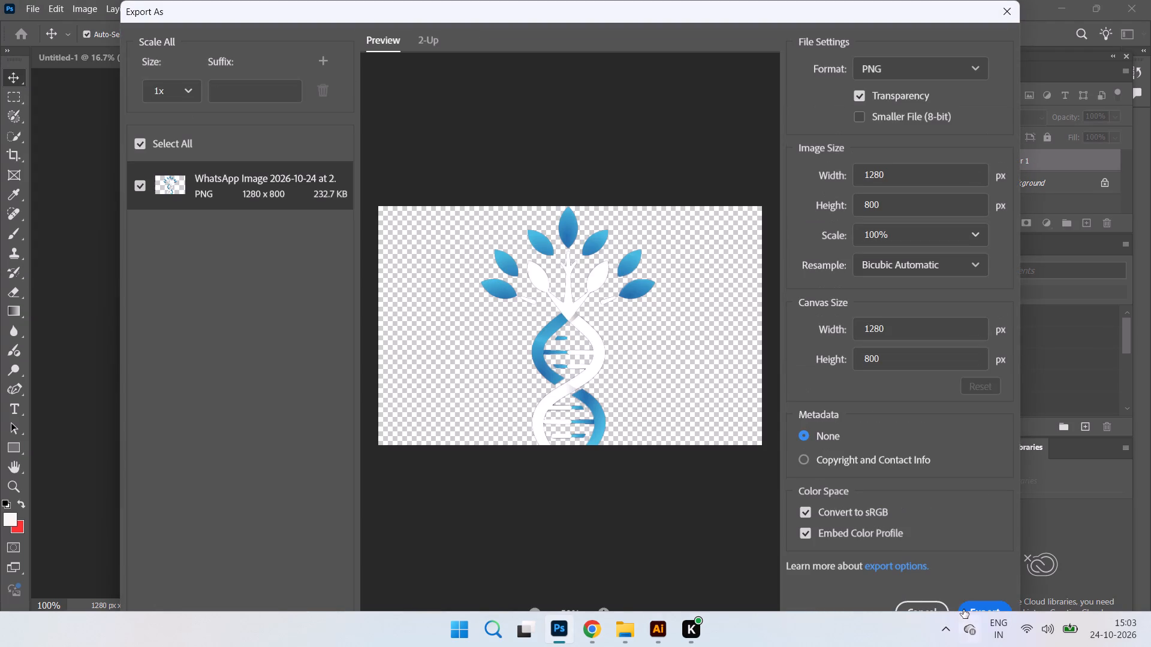
pyautogui.click(968, 607)
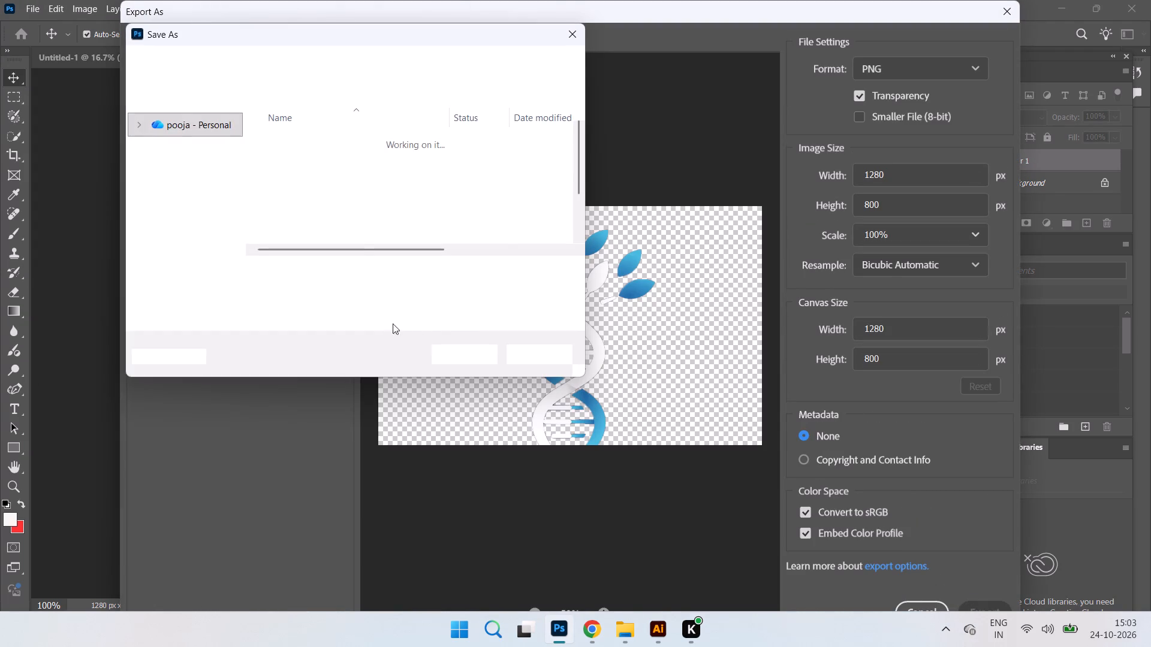
pyautogui.click(458, 349)
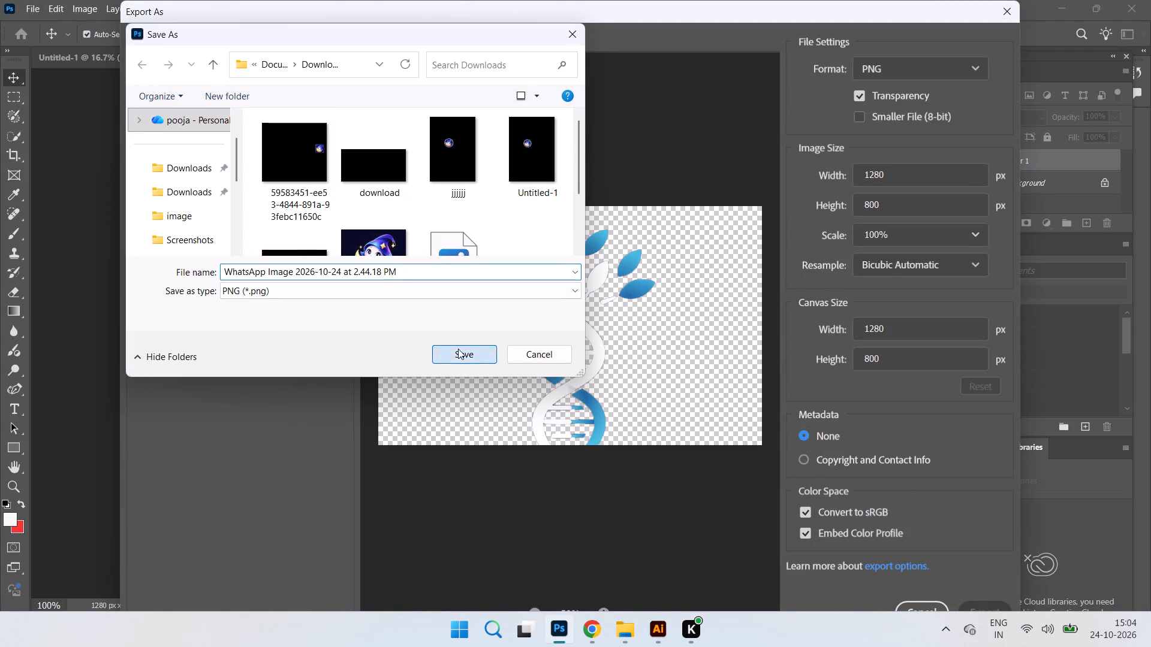
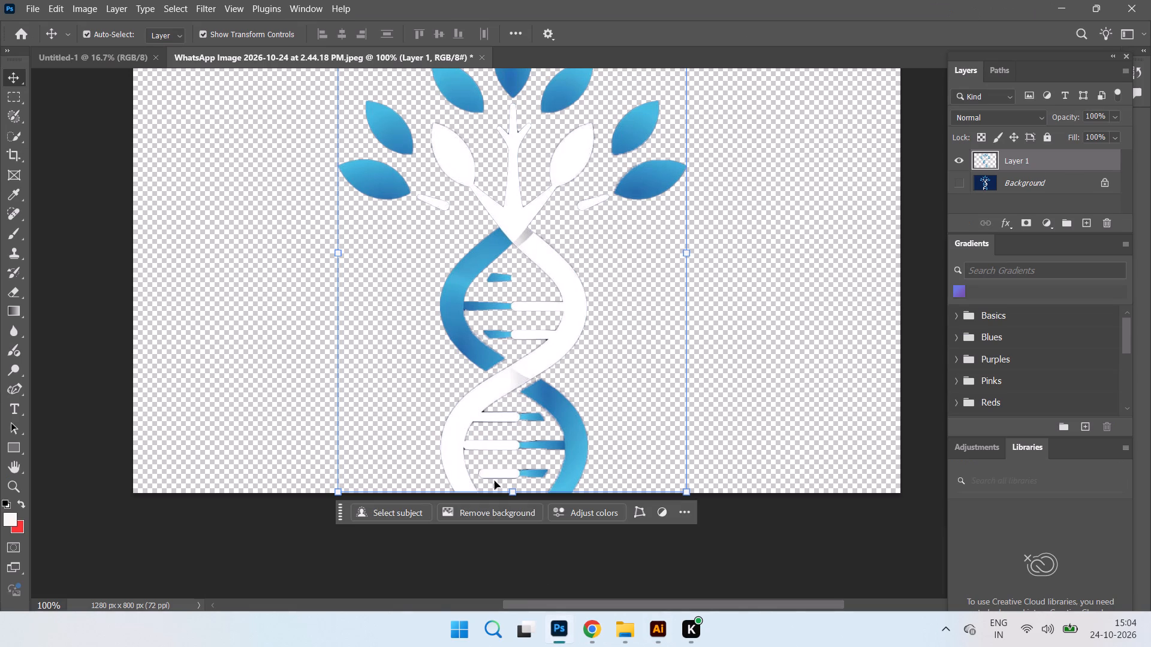
# Export the cut-out logo again as a 1280 x 800 px transparent PNG in Downloads, replacing the existing file of the same name.
pyautogui.click(34, 2)
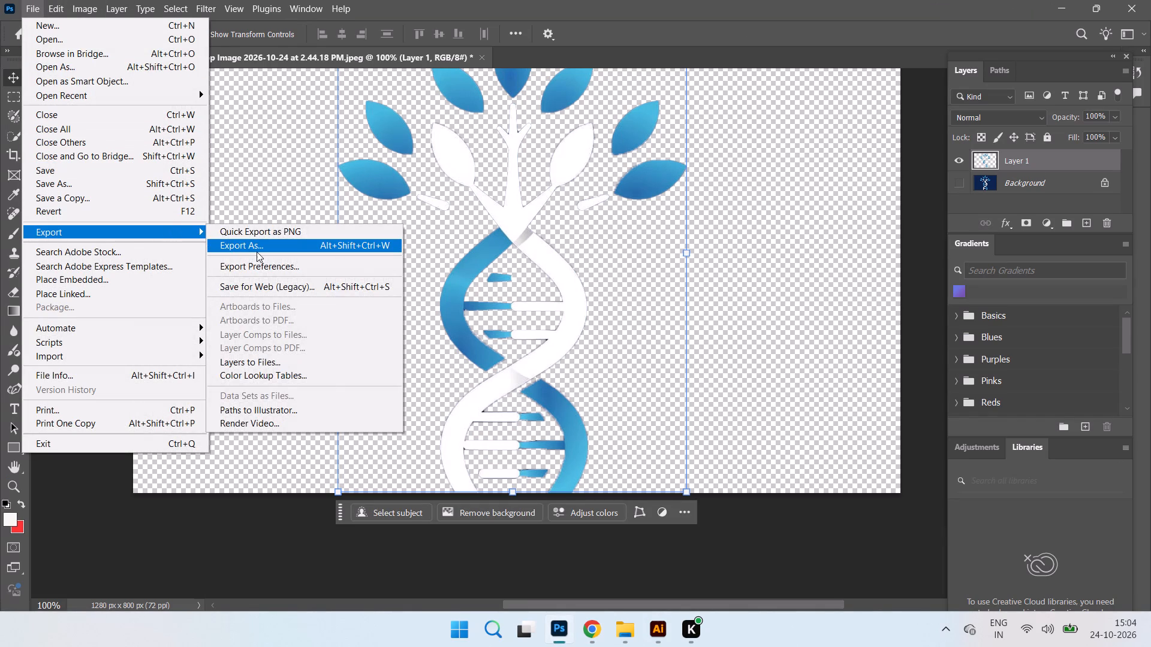
pyautogui.click(257, 252)
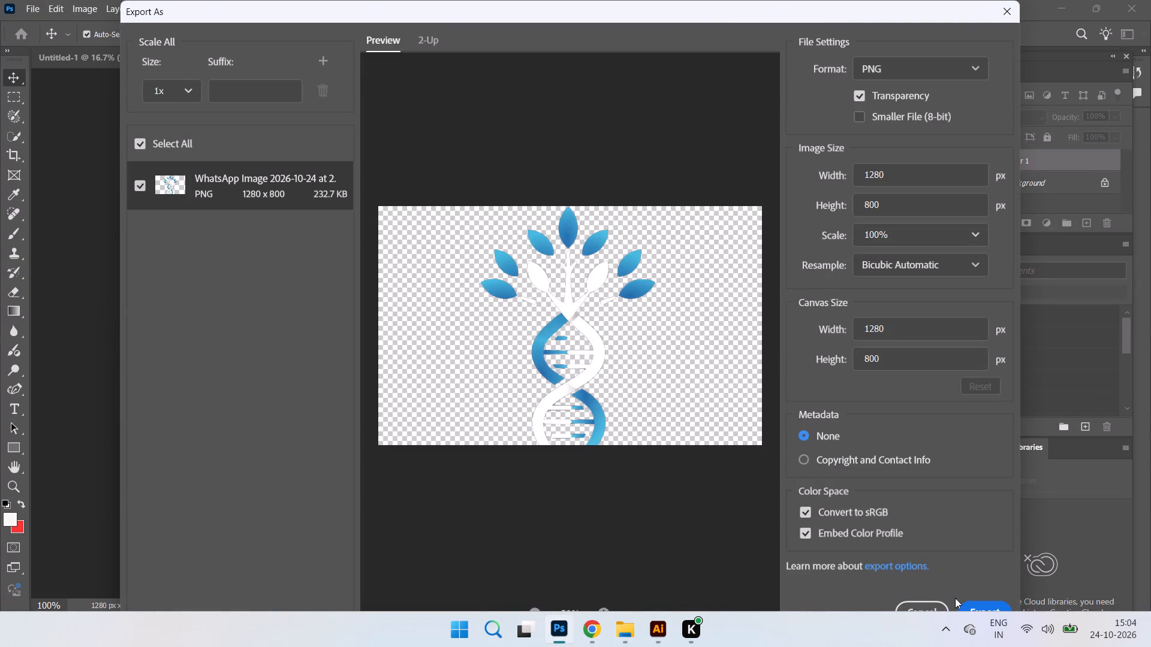
pyautogui.click(974, 606)
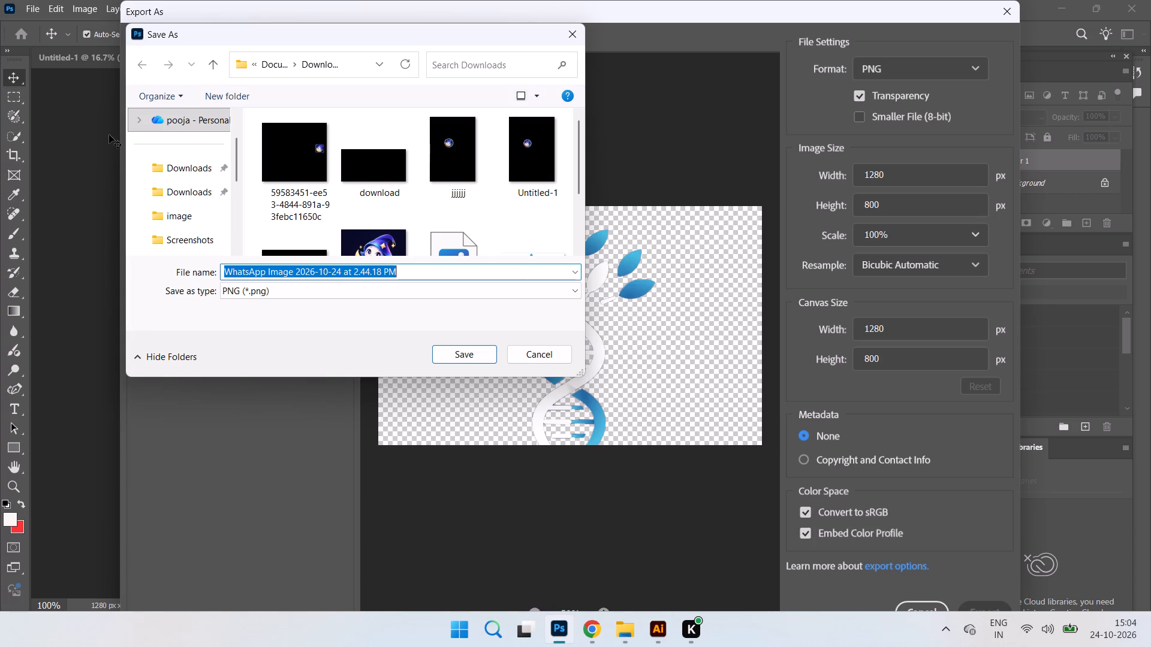
pyautogui.click(202, 173)
pyautogui.click(473, 352)
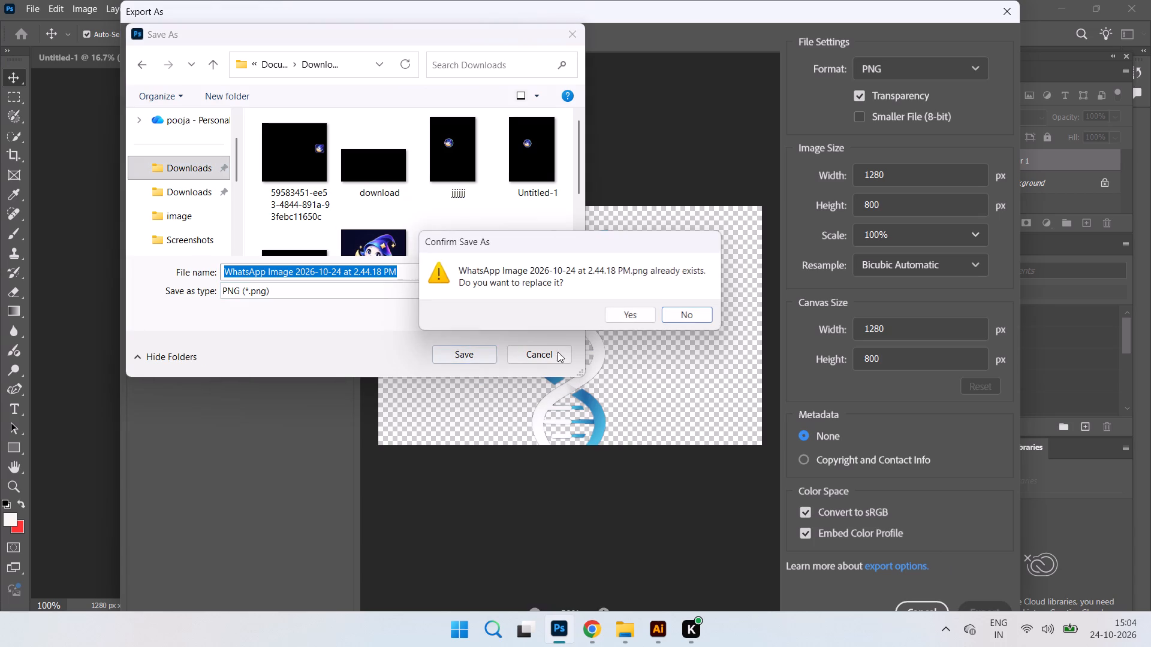
pyautogui.click(631, 315)
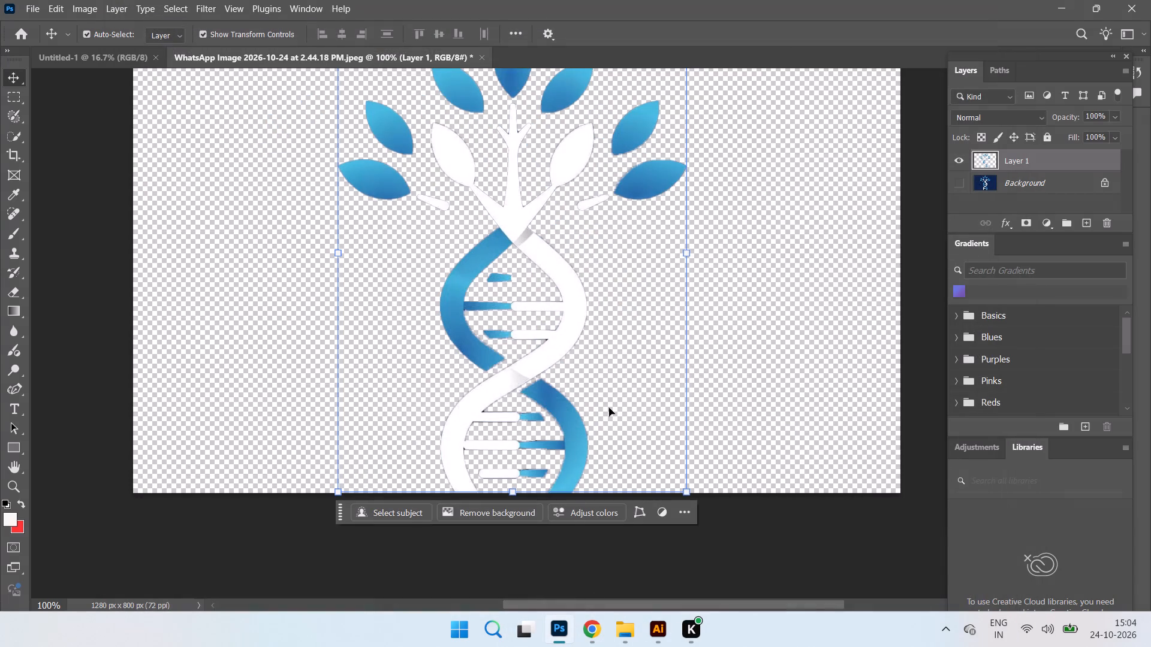
# Switch to Illustrator with the Genova Envelope document and start opening a file from Downloads.
pyautogui.click(656, 628)
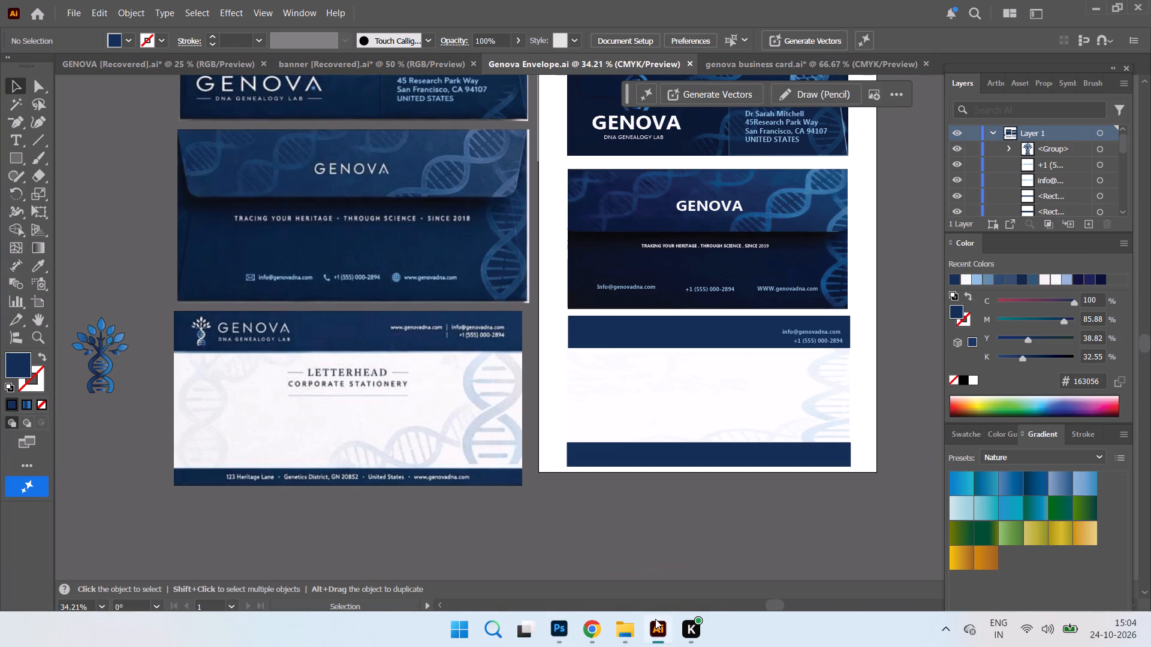
pyautogui.hotkey('ctrl', 'o')
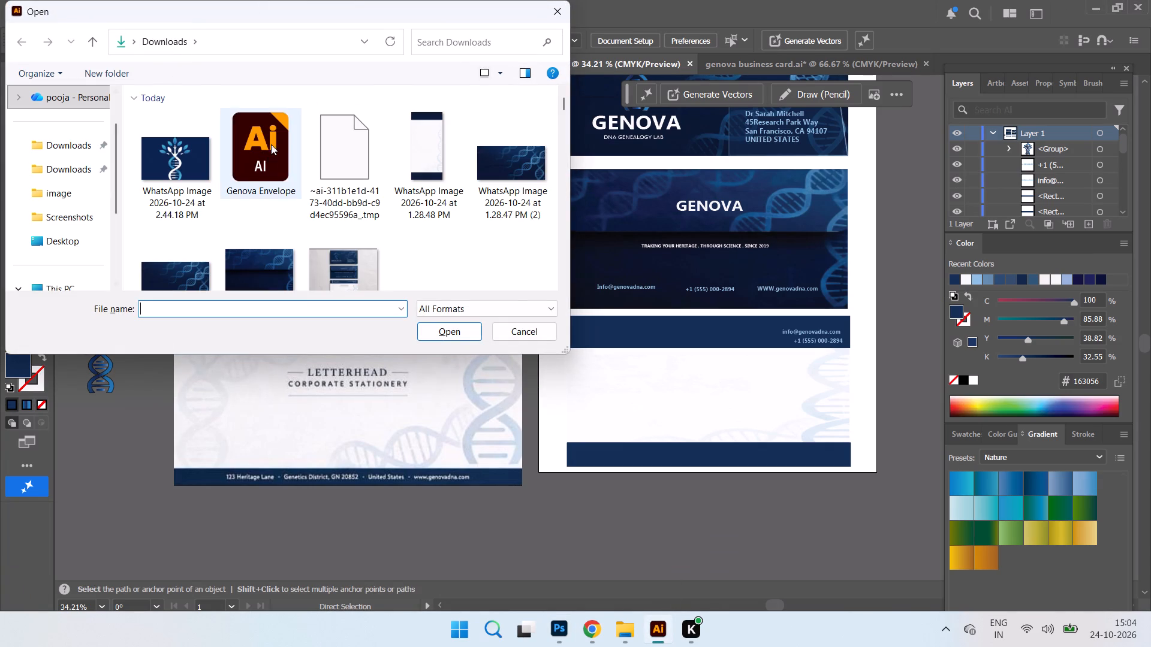
# Look through the Downloads folder in Illustrator's Open dialog for the exported transparent logo PNG.
pyautogui.scroll(-10, 273, 132)
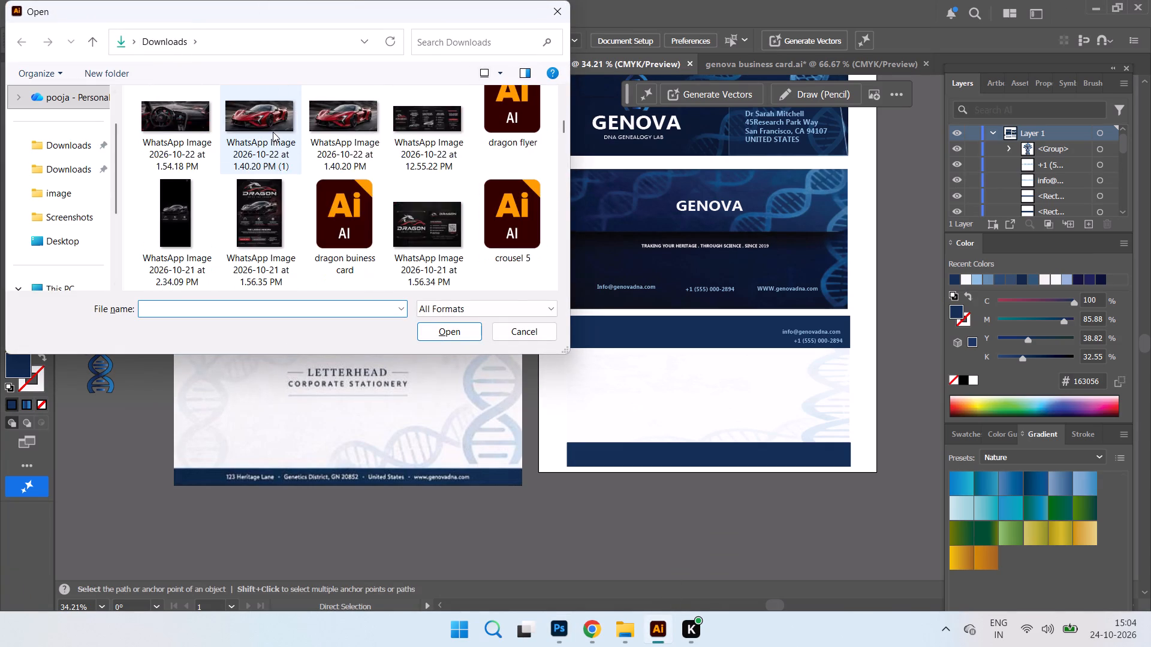
pyautogui.scroll(-11, 273, 132)
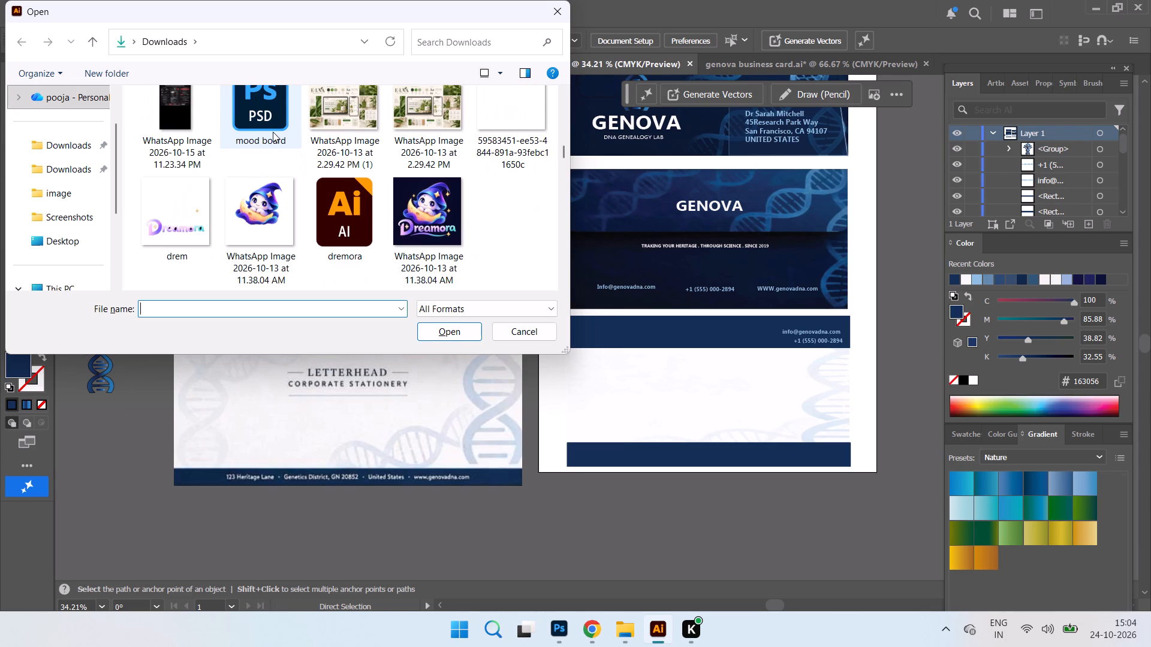
pyautogui.scroll(-7, 273, 132)
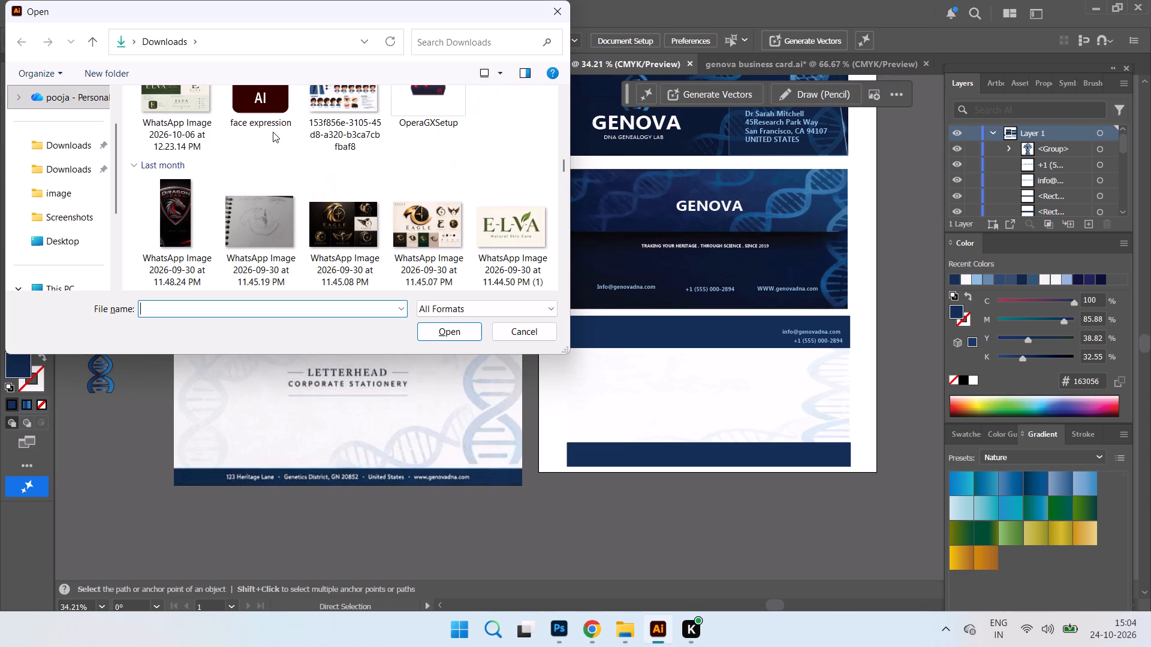
pyautogui.scroll(-7, 273, 132)
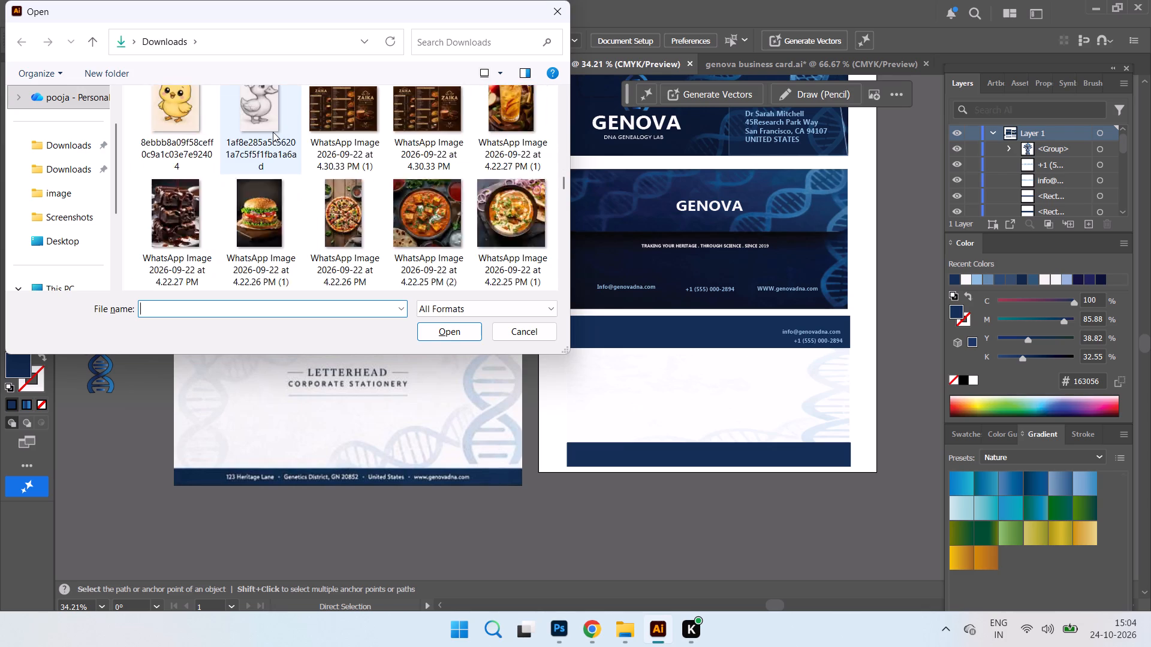
pyautogui.scroll(-5, 273, 132)
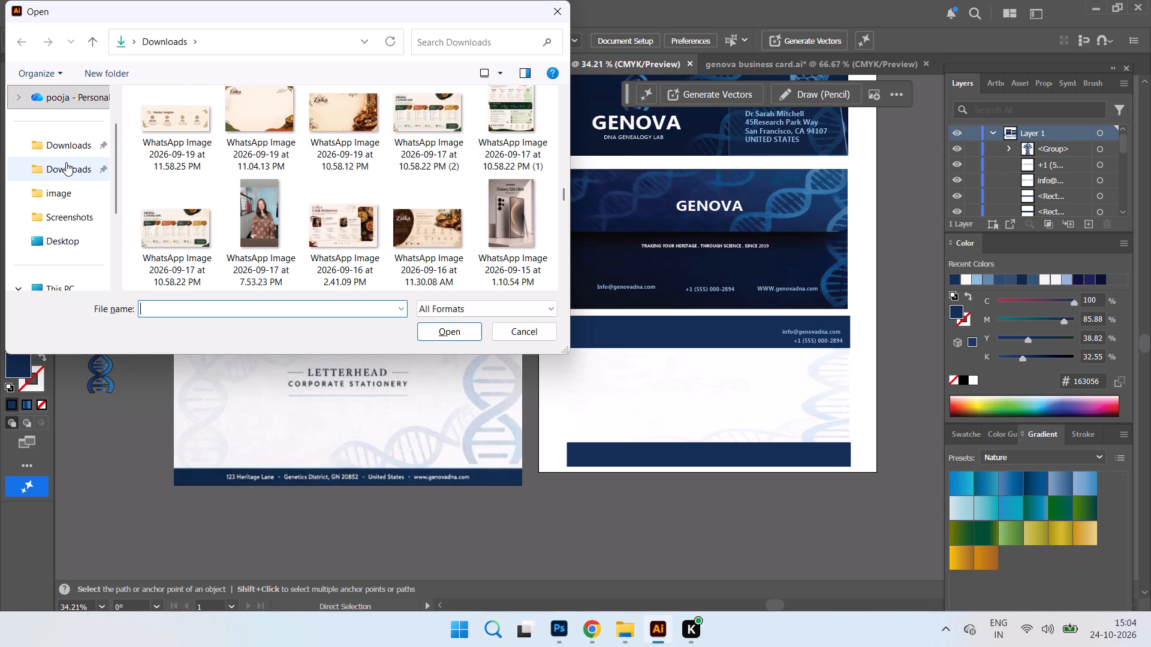
pyautogui.click(66, 162)
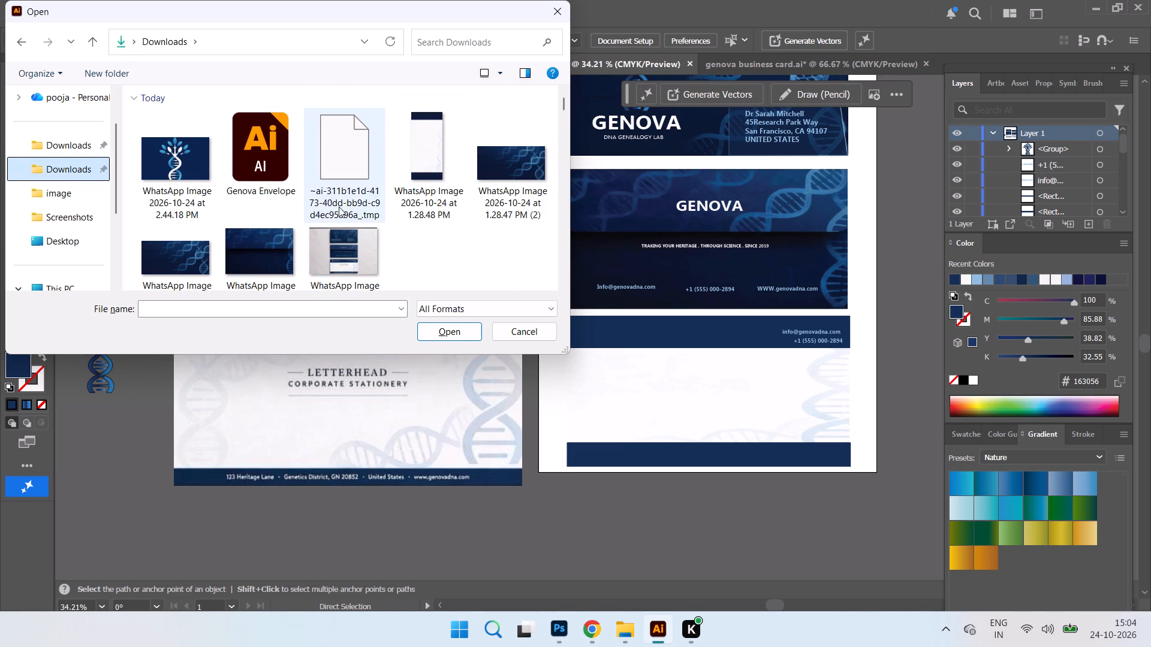
pyautogui.scroll(-4, 315, 197)
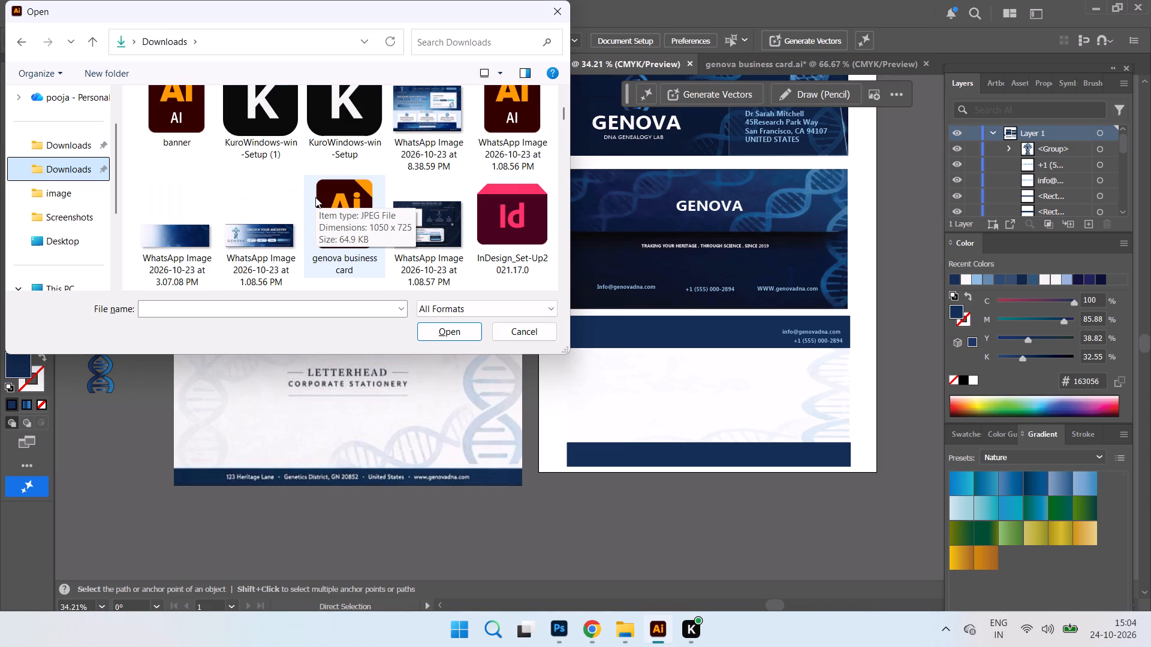
pyautogui.scroll(-3, 315, 197)
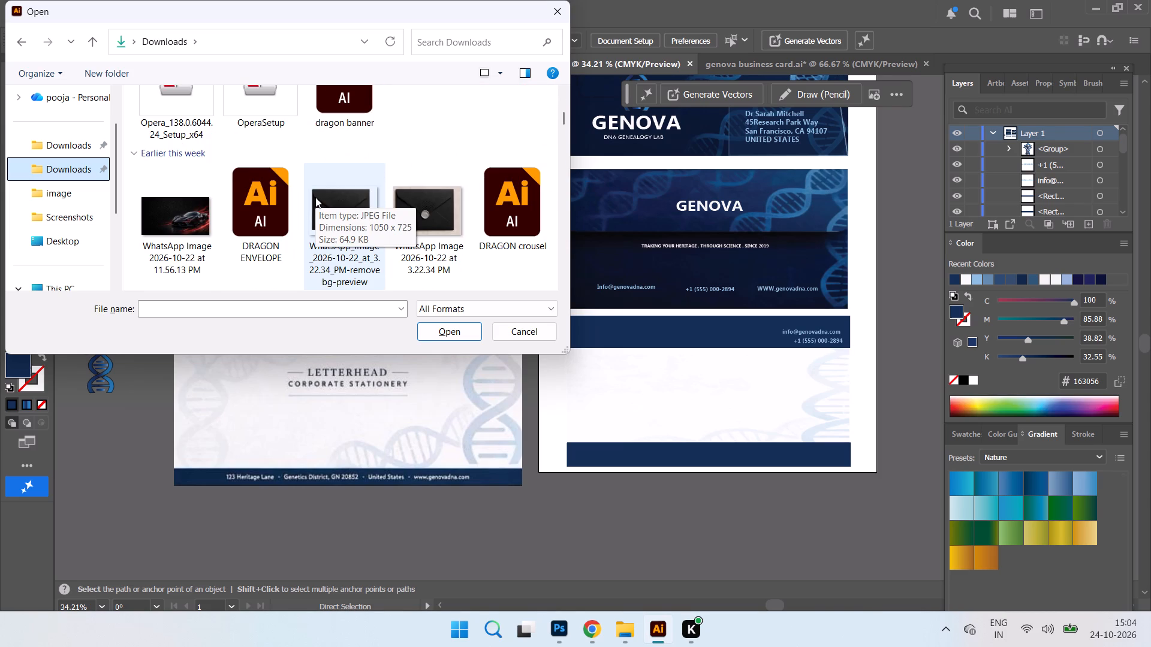
pyautogui.scroll(-7, 315, 197)
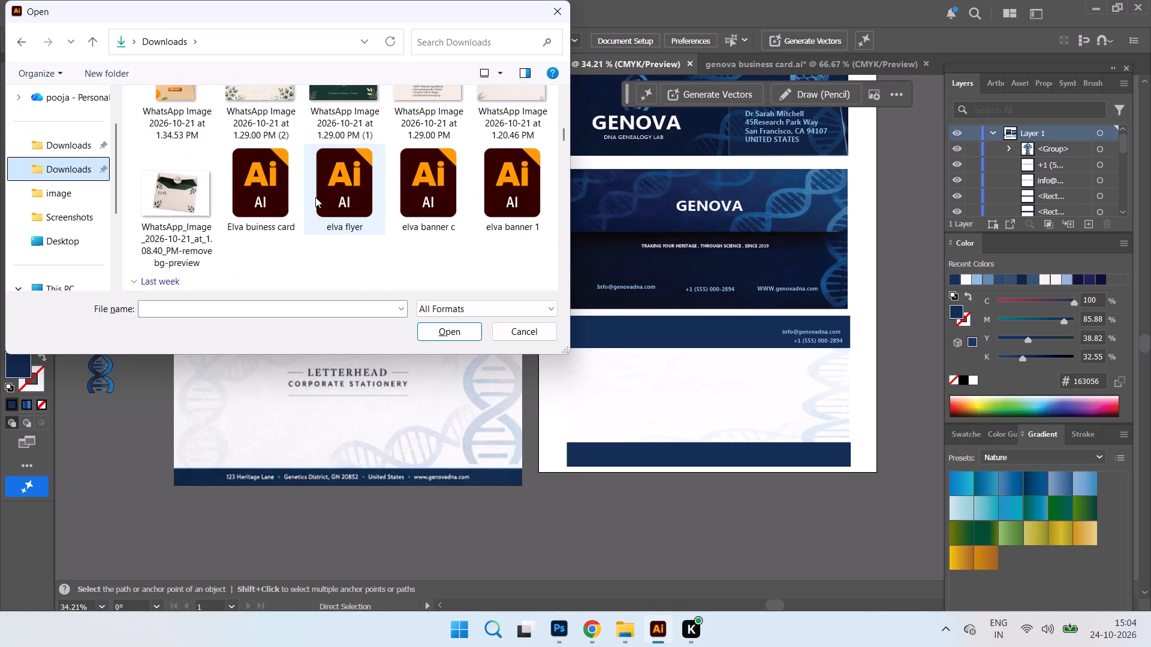
pyautogui.scroll(-7, 315, 197)
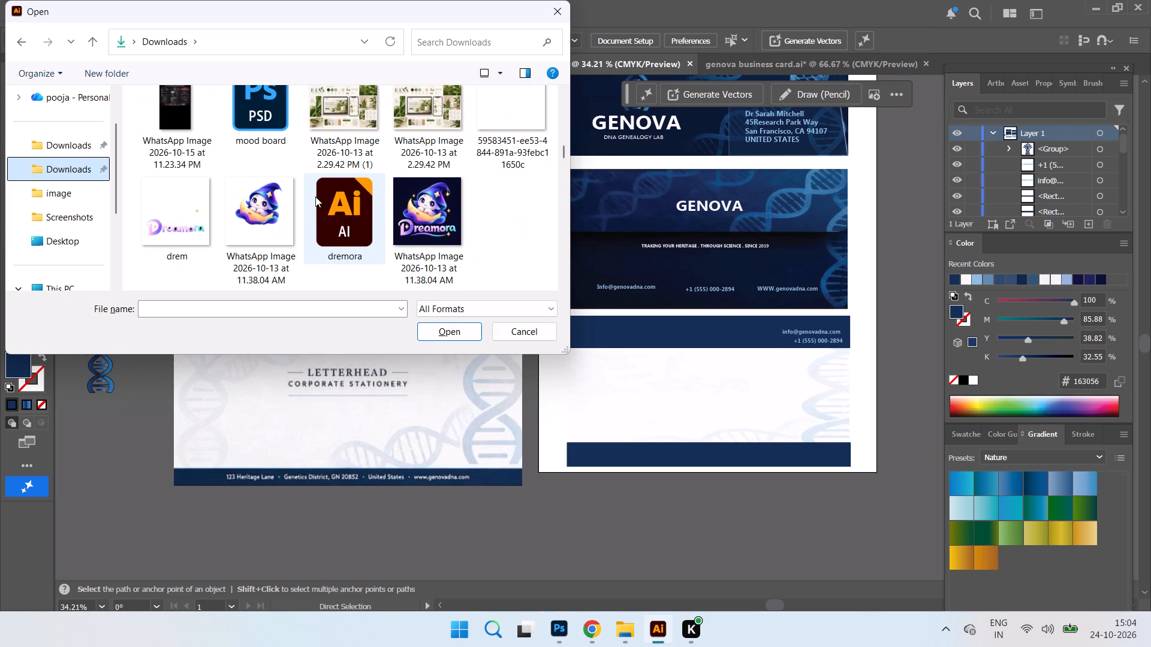
pyautogui.scroll(-2, 315, 196)
pyautogui.scroll(2, 315, 196)
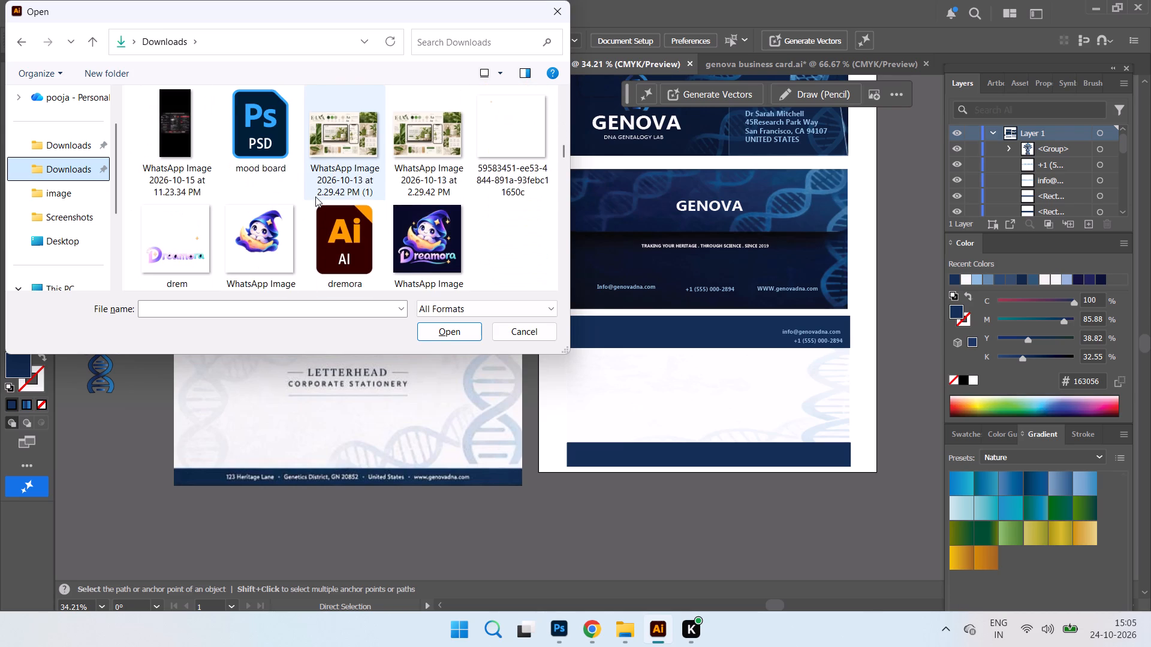
pyautogui.scroll(-8, 315, 196)
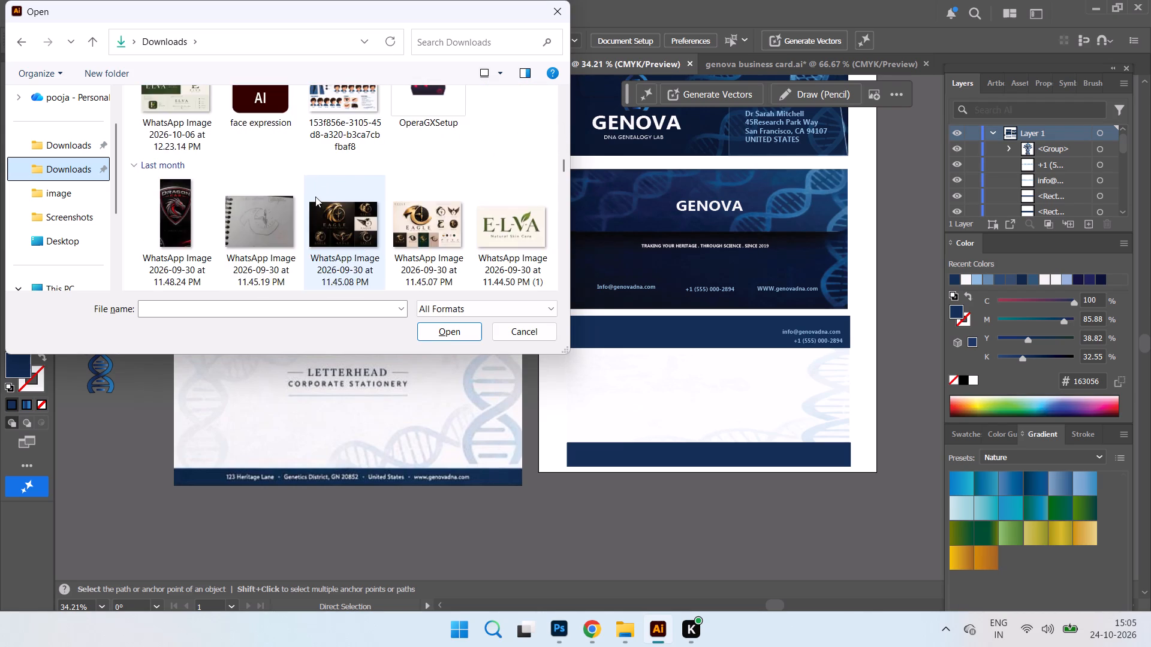
pyautogui.scroll(-6, 315, 196)
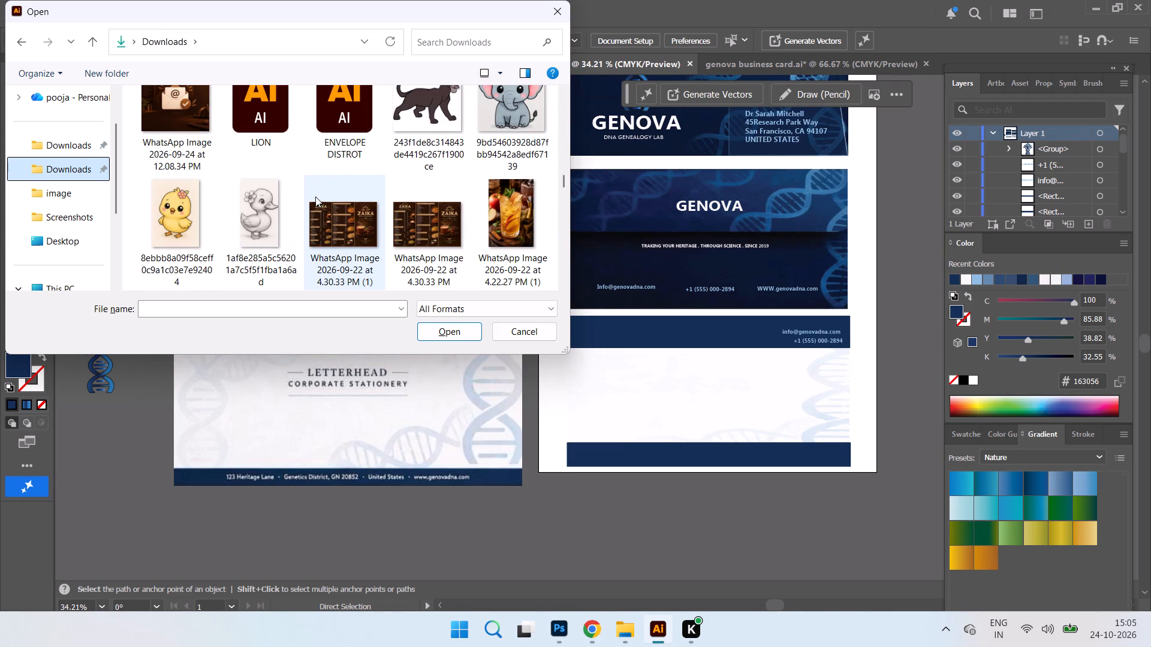
# Switch to Photoshop, back to the cut-out logo document.
pyautogui.click(558, 627)
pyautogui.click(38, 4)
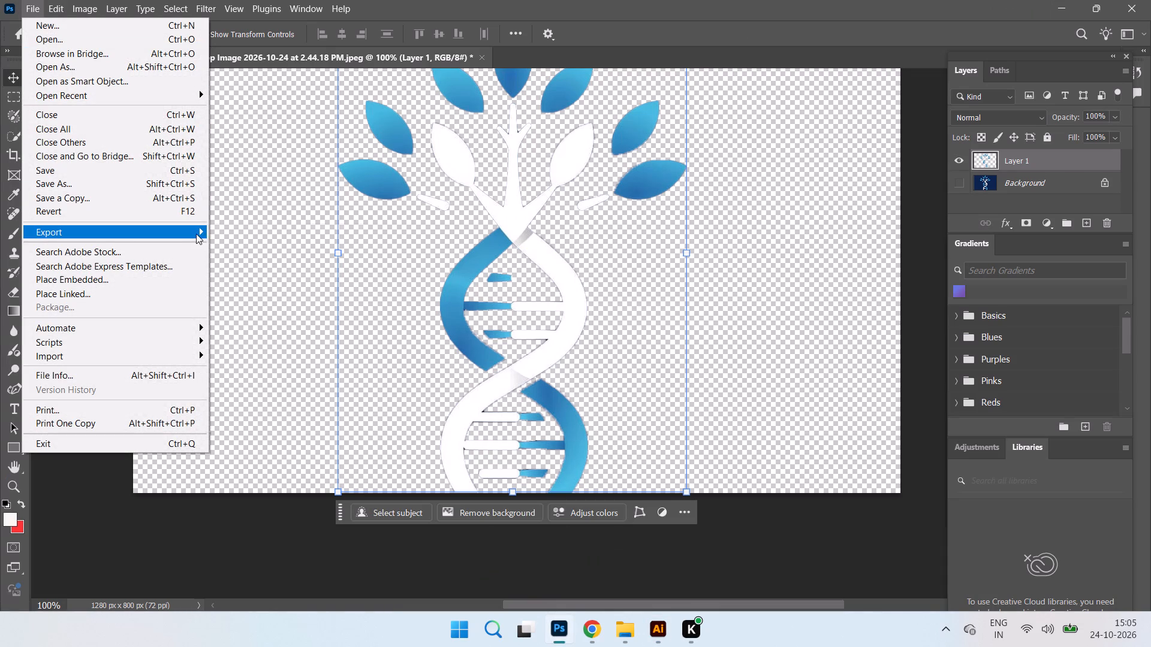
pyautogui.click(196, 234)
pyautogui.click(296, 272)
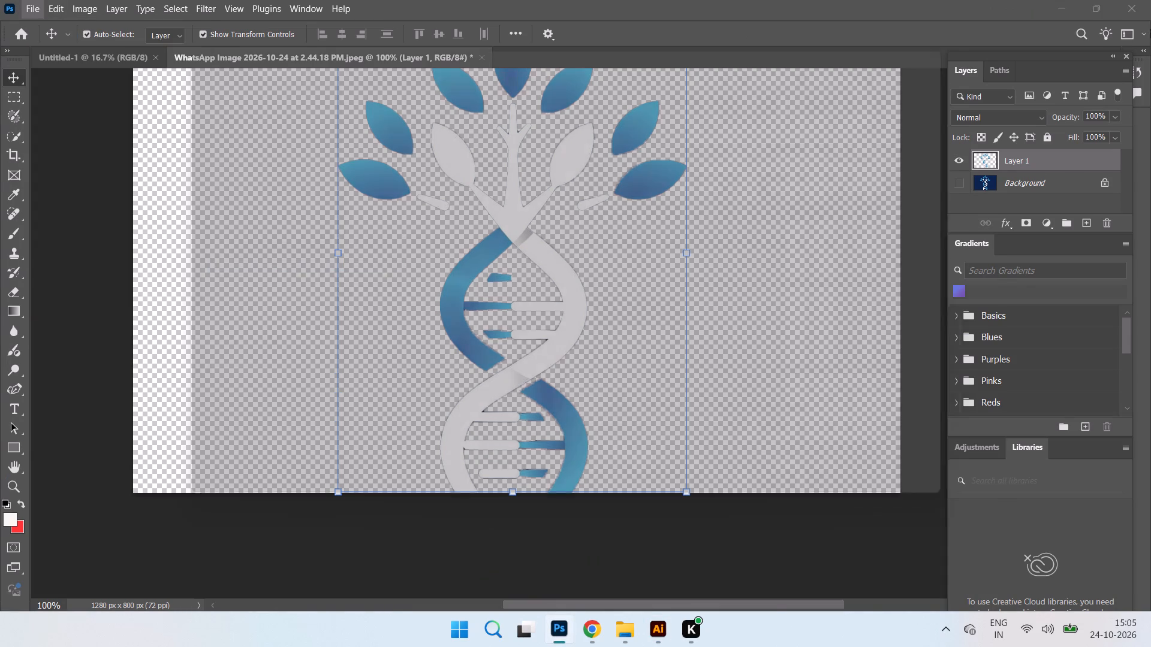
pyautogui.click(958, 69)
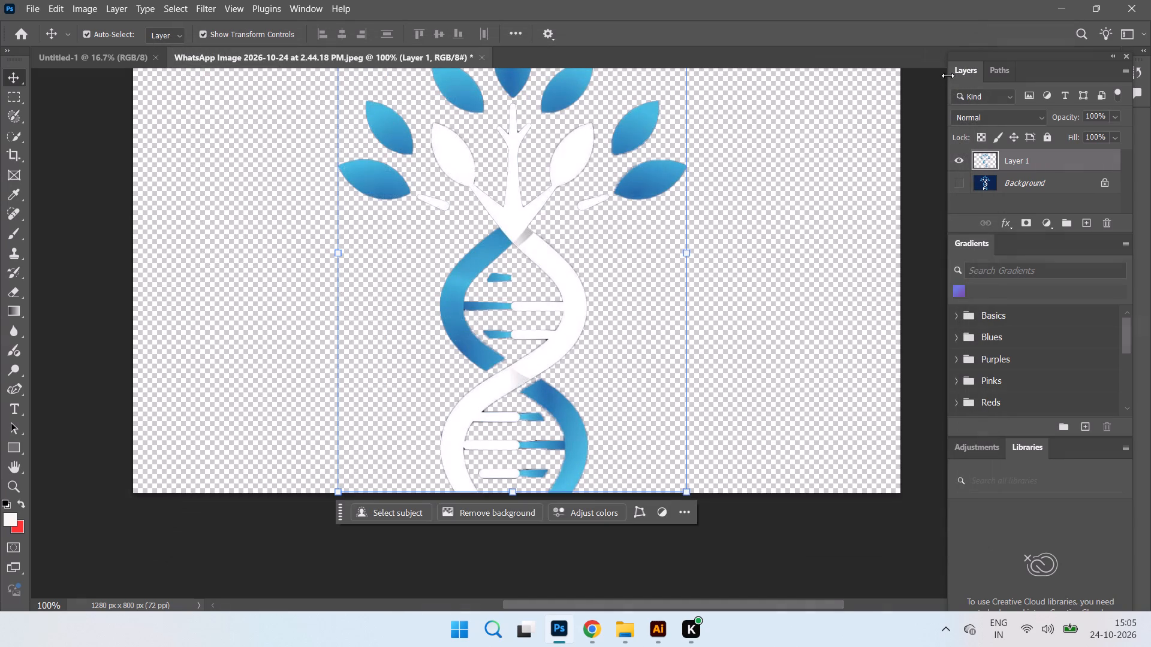
# Export the cut-out logo as a 1280 x 800 px PNG with transparency, saved as genova in the Downloads folder under Documents.
pyautogui.click(27, 9)
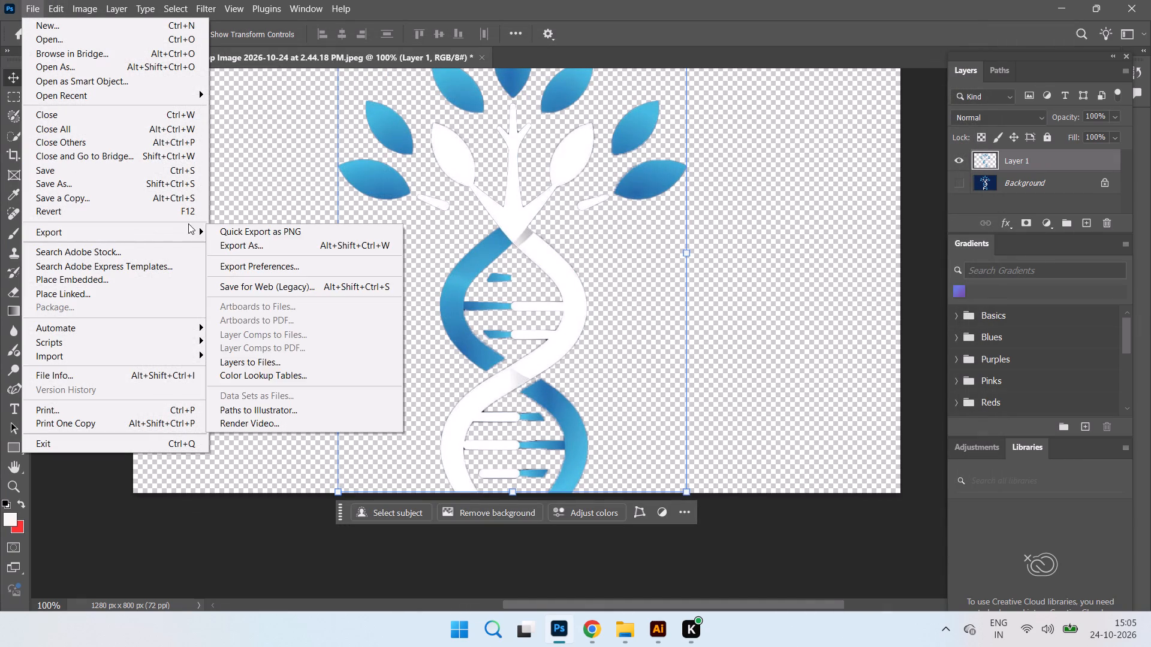
pyautogui.click(247, 246)
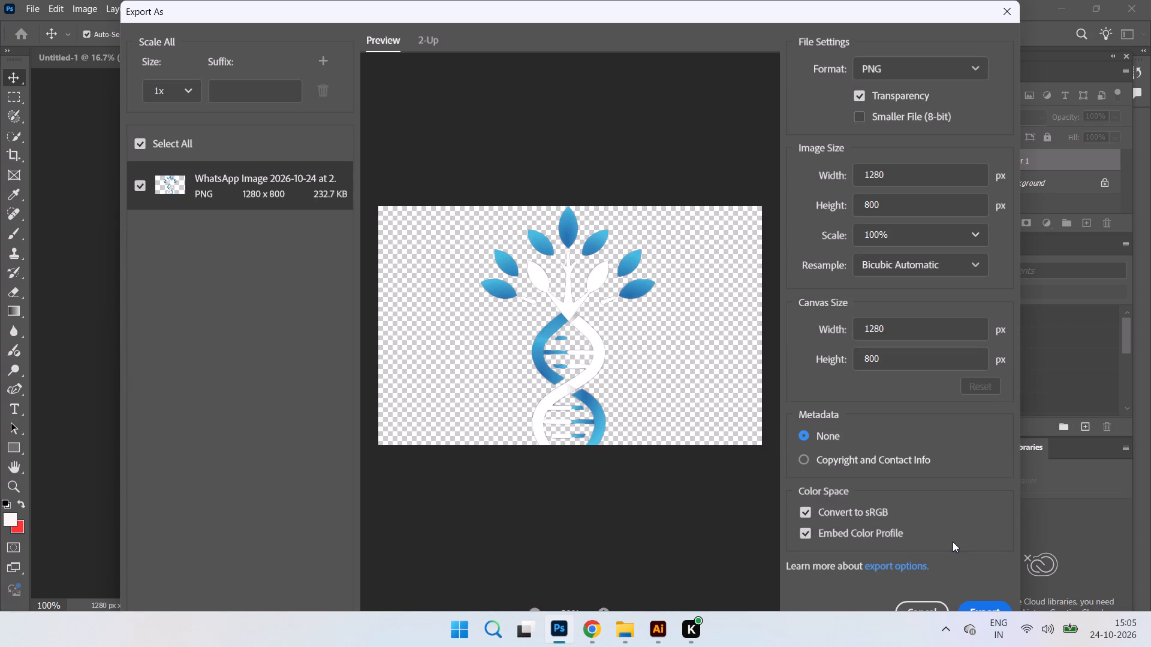
pyautogui.click(986, 604)
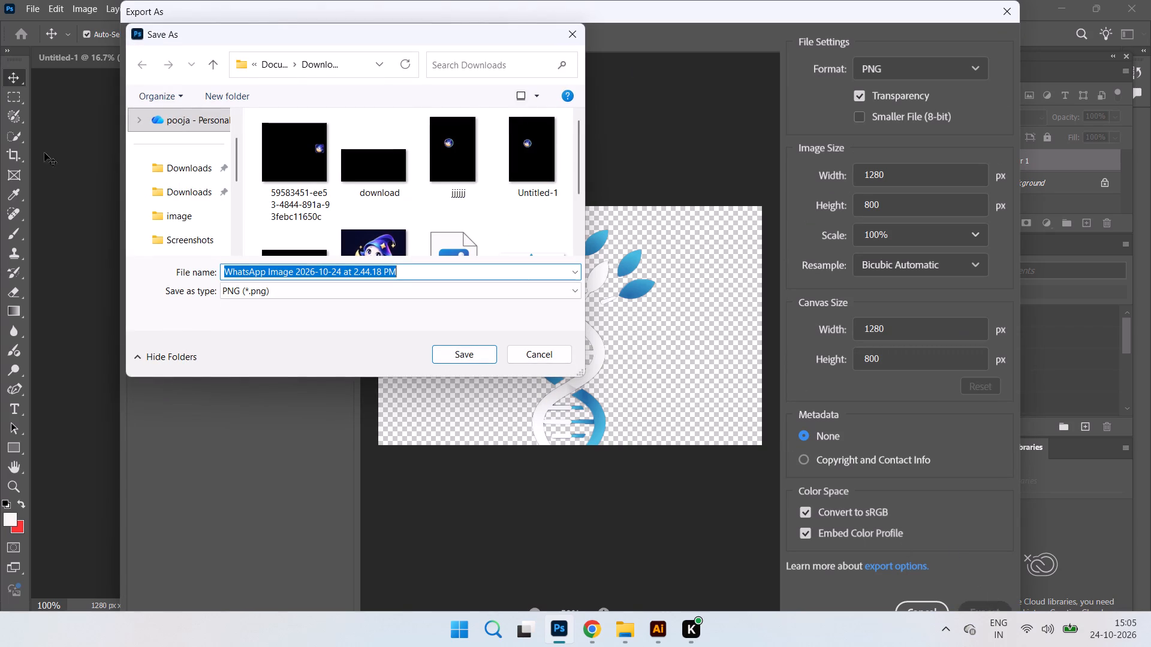
pyautogui.click(189, 177)
pyautogui.press('BackSpace')
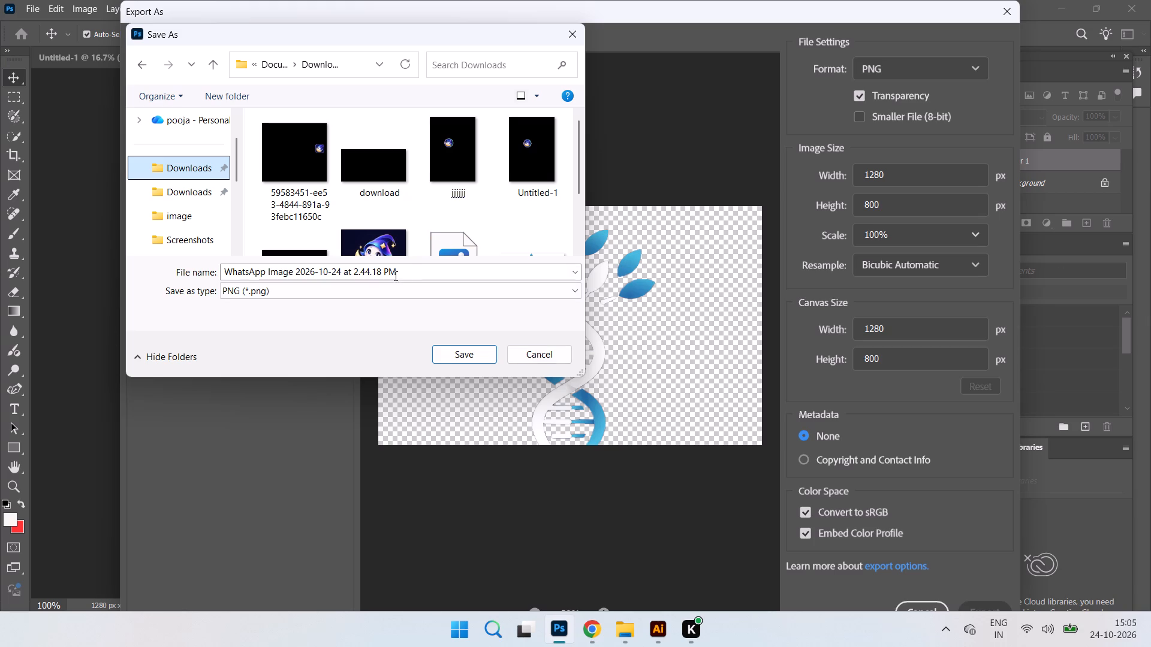
pyautogui.moveTo(410, 272); pyautogui.dragTo(188, 286)
pyautogui.press('BackSpace')
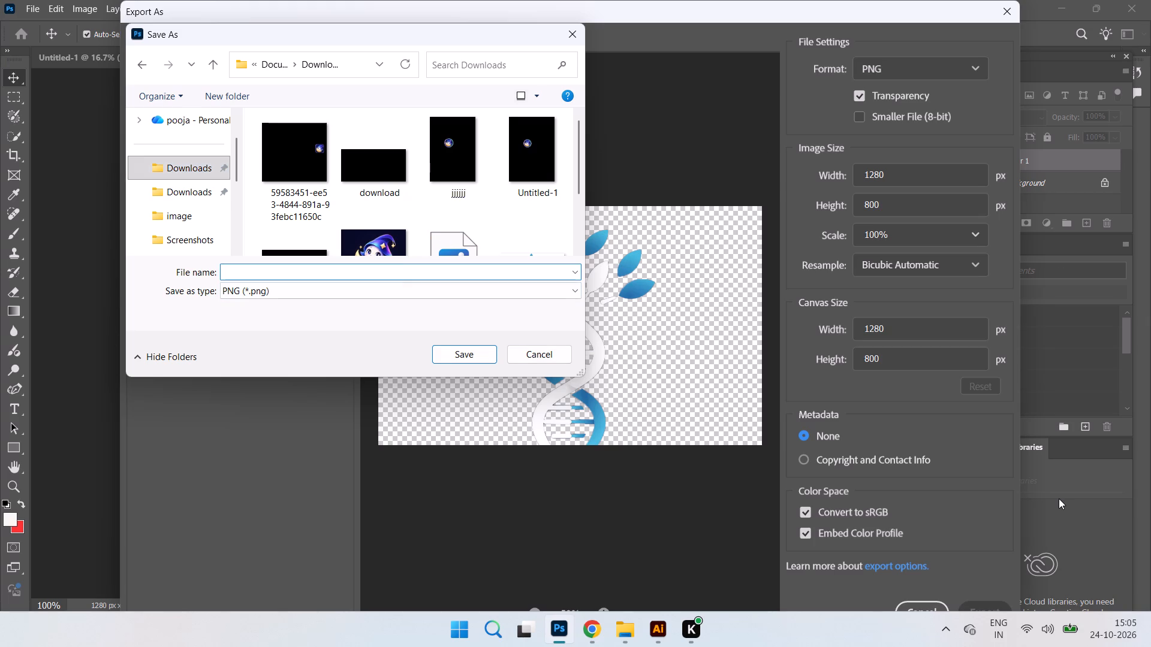
pyautogui.write('gen')
pyautogui.write('ova')
pyautogui.click(459, 355)
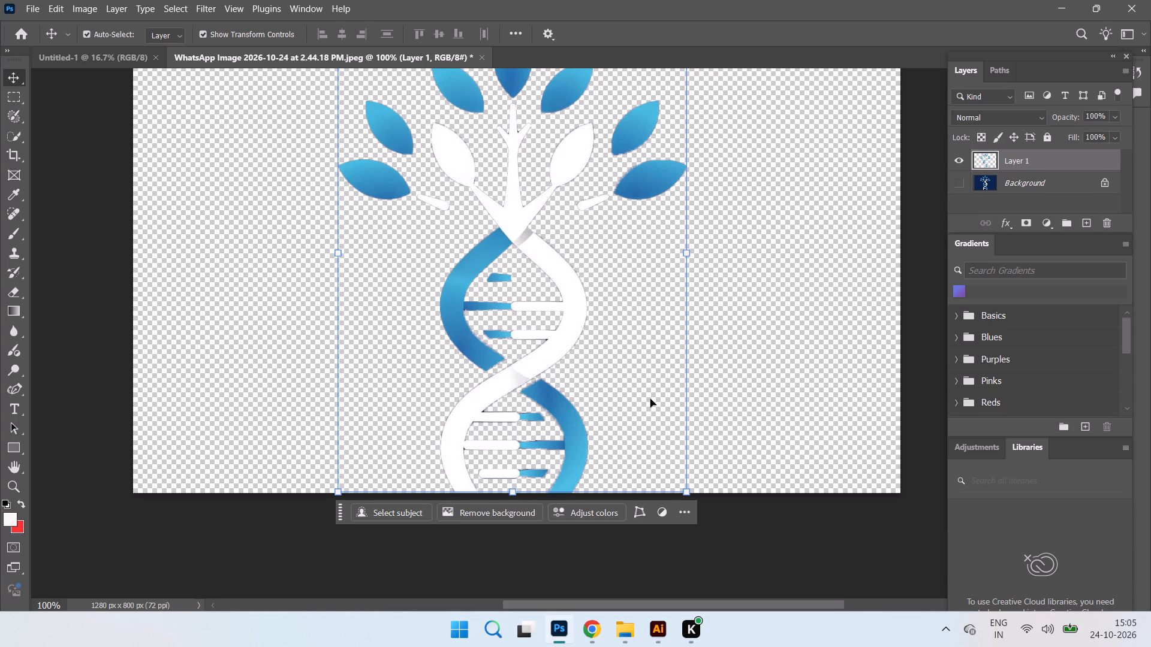
pyautogui.scroll(-4, 685, 546)
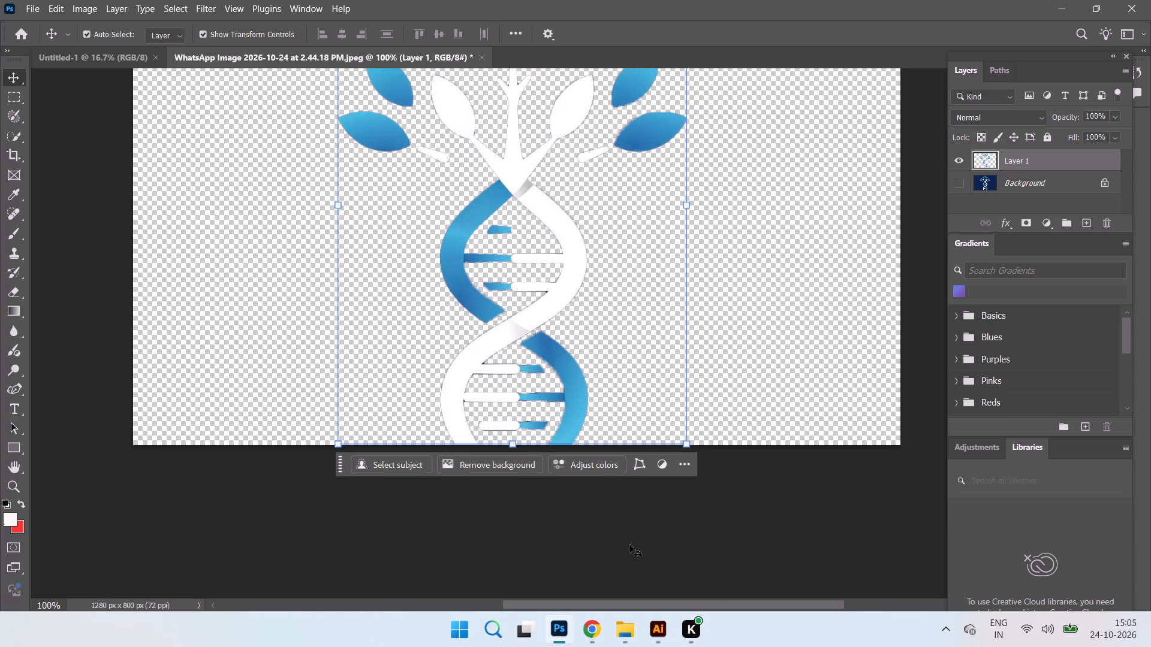
# Switch to Illustrator and dismiss the Open dialog without opening a file.
pyautogui.click(656, 625)
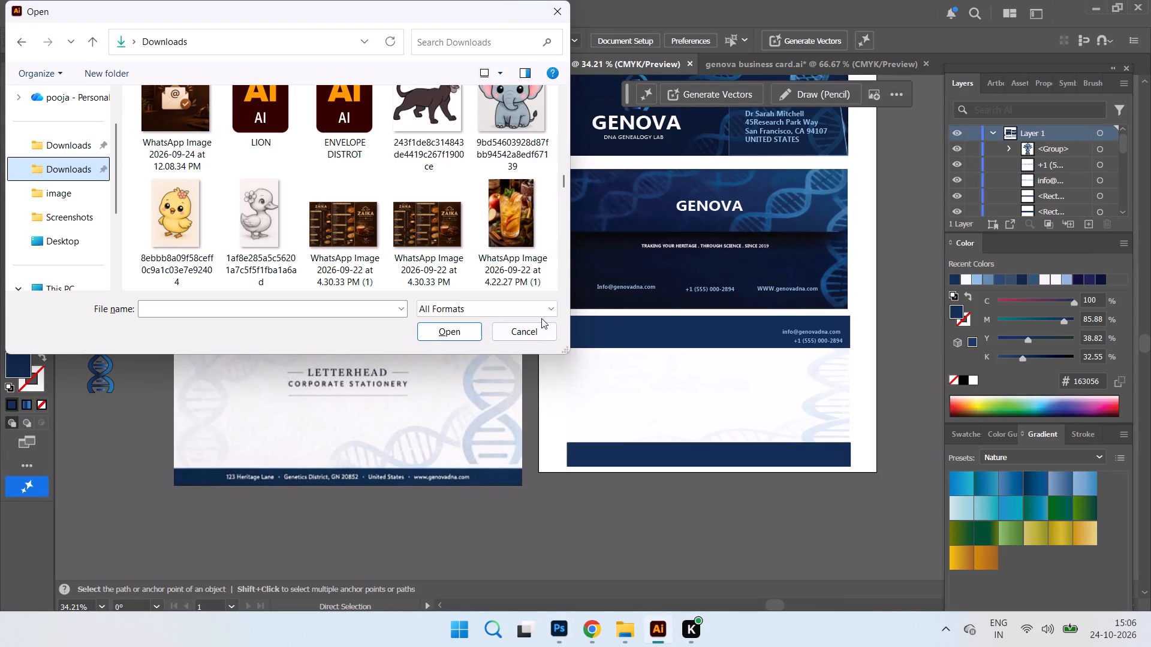
pyautogui.click(536, 332)
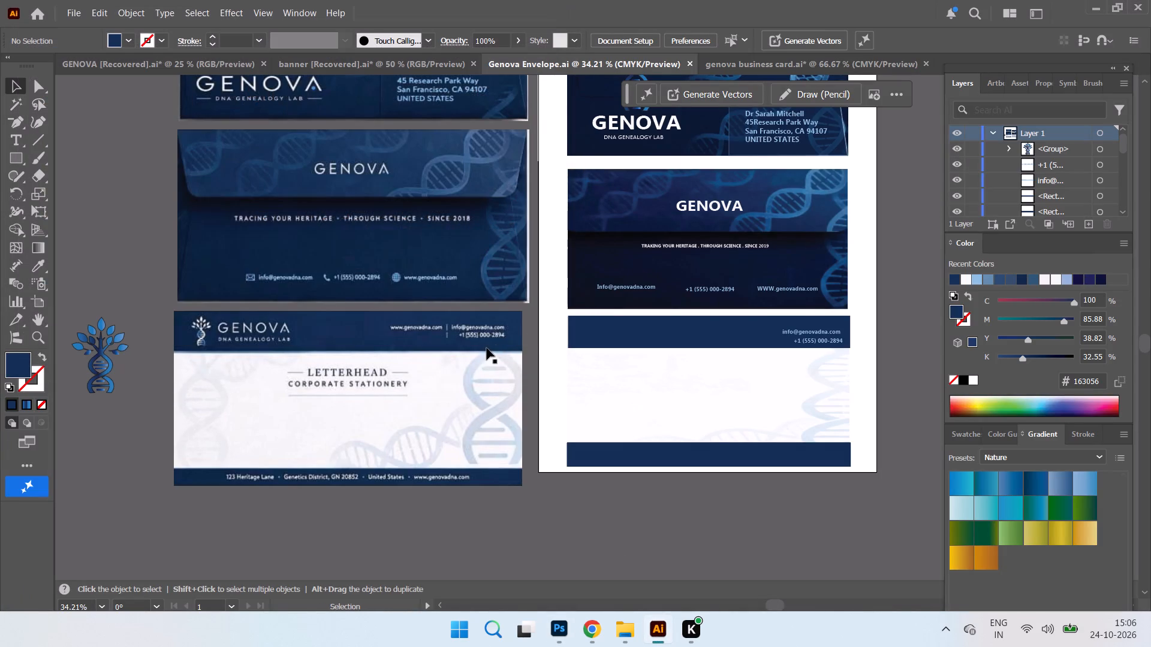
# Select the letterhead reference image and shift it slightly to line up beneath the envelope-back reference.
pyautogui.click(486, 348)
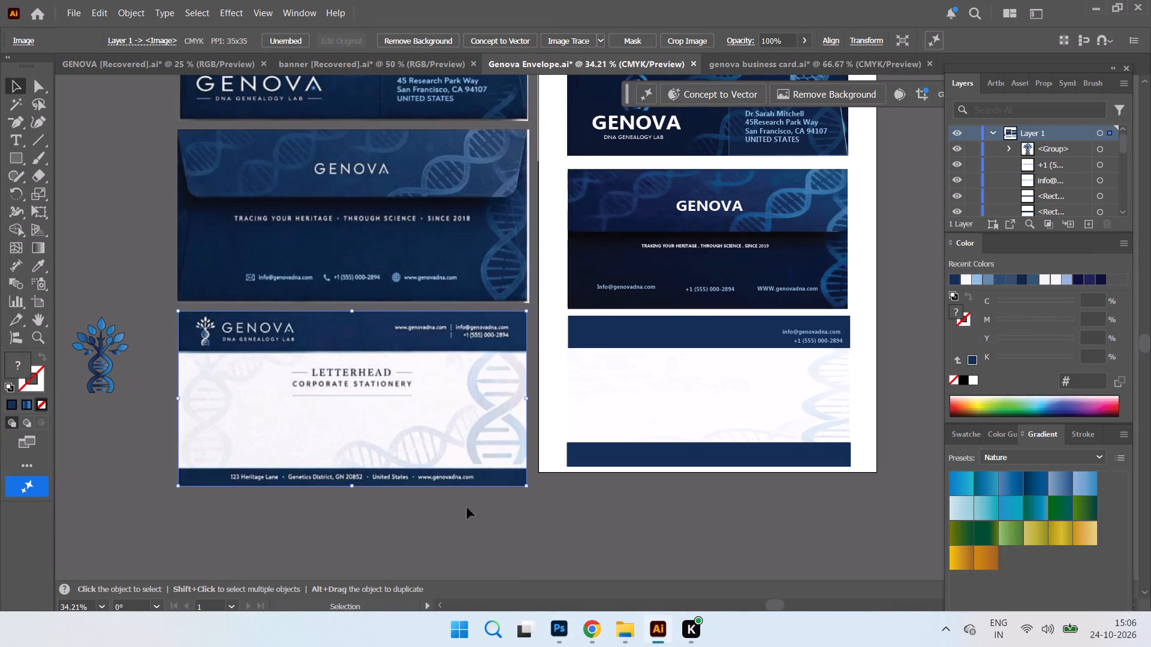
pyautogui.scroll(2, 568, 480)
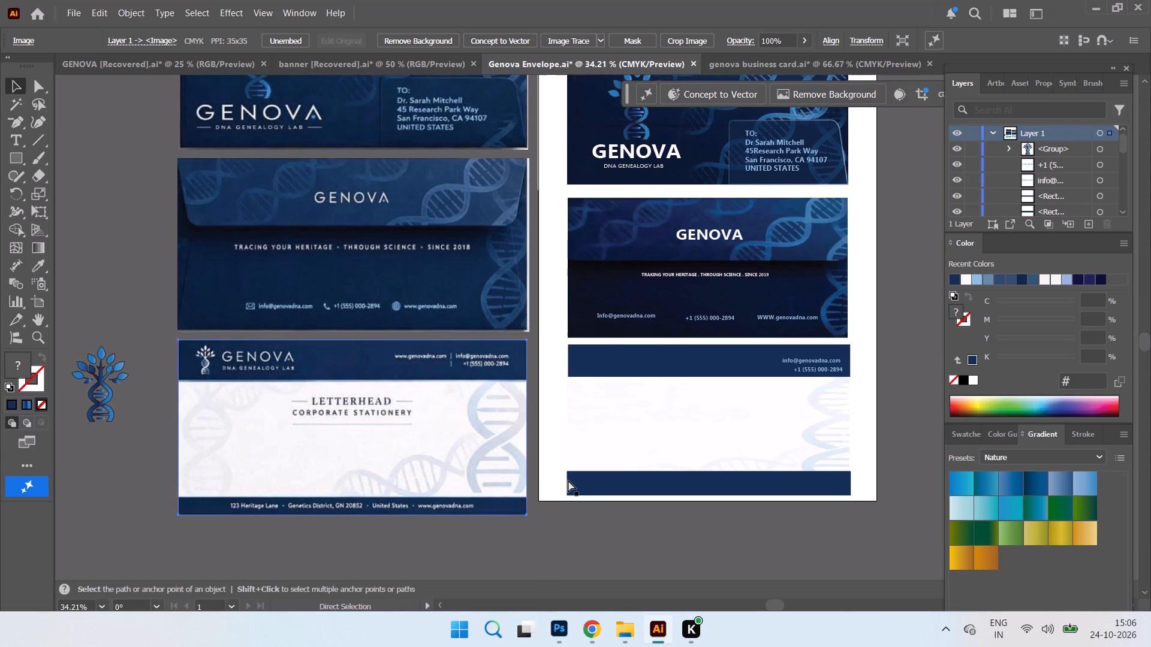
# Look through the Downloads folder in the Open dialog for the exported genova logo PNG.
pyautogui.hotkey('ctrl', 'o')
pyautogui.click(158, 157)
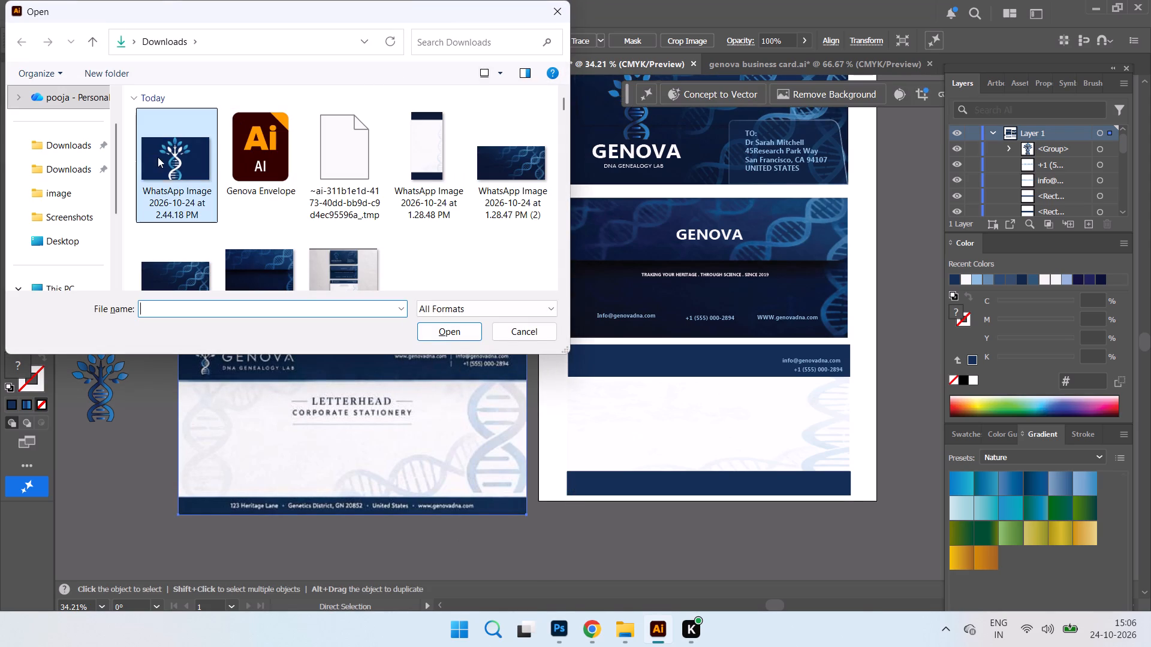
pyautogui.scroll(-1, 272, 222)
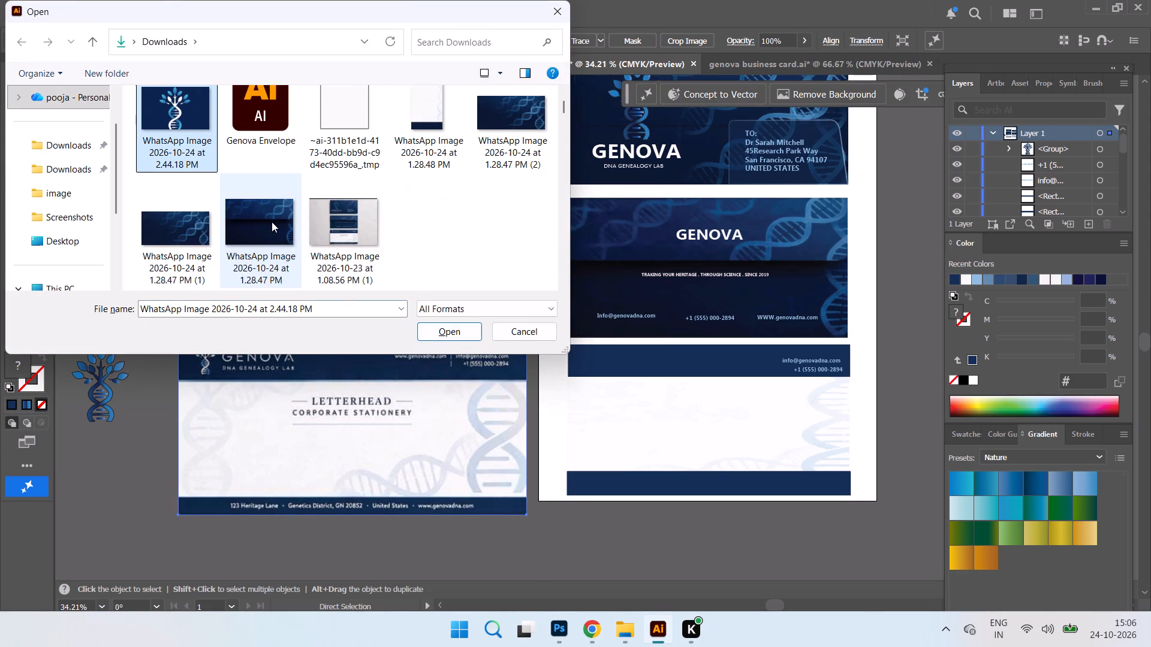
pyautogui.scroll(-7, 272, 222)
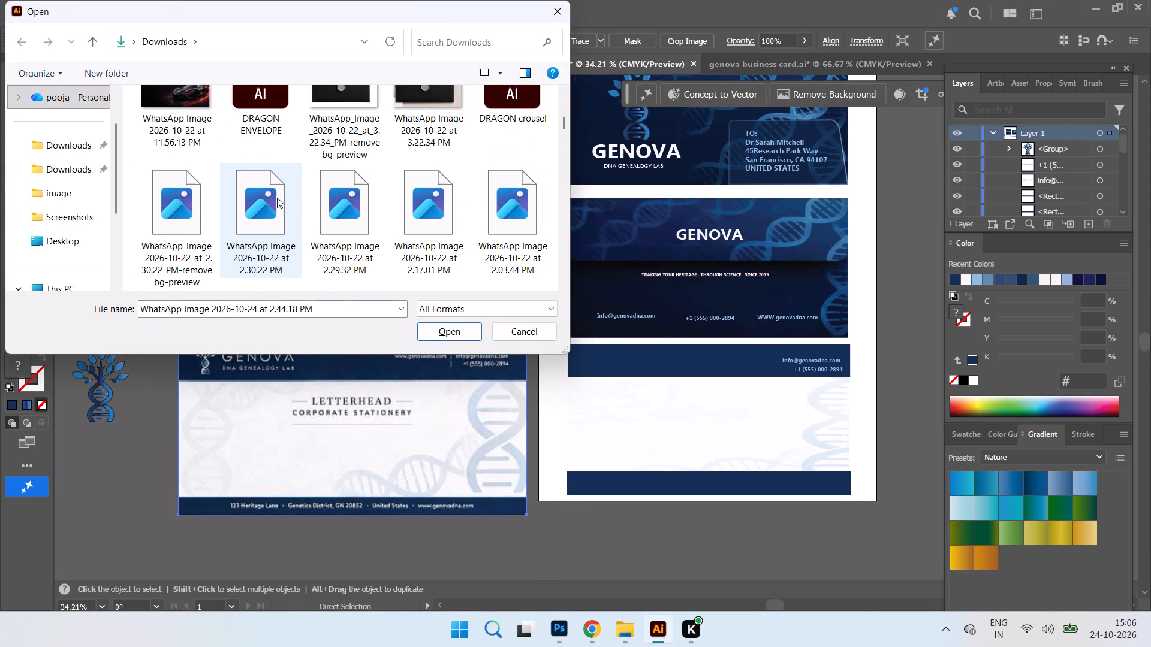
pyautogui.scroll(-5, 277, 198)
pyautogui.scroll(3, 311, 155)
pyautogui.scroll(-2, 311, 155)
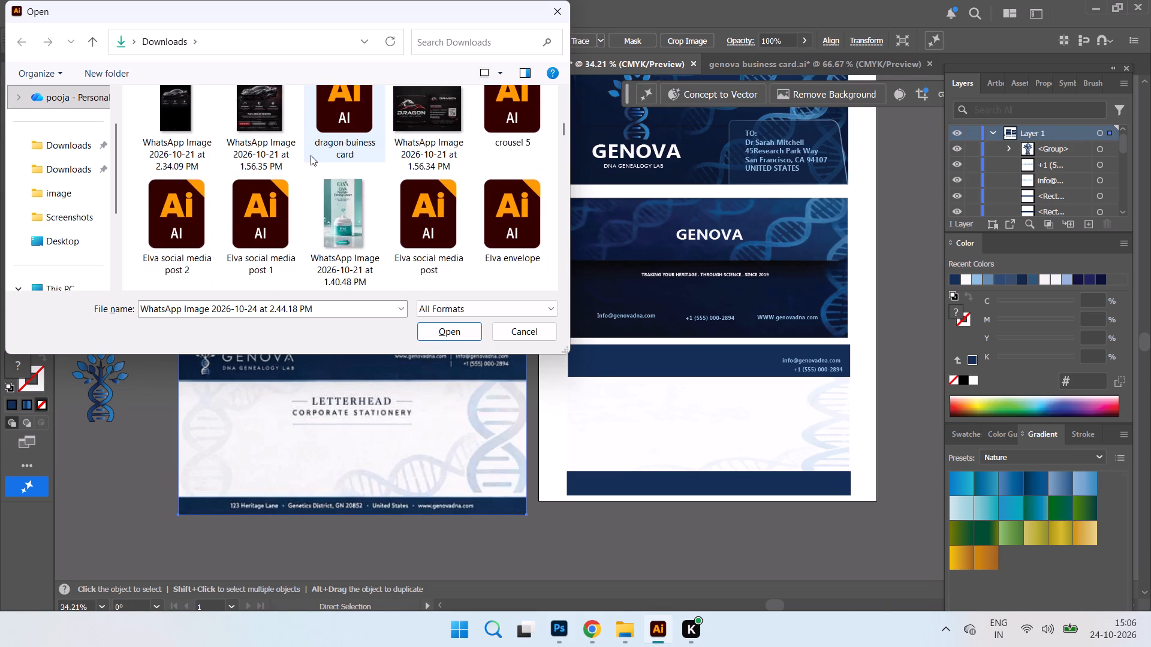
pyautogui.scroll(-11, 311, 155)
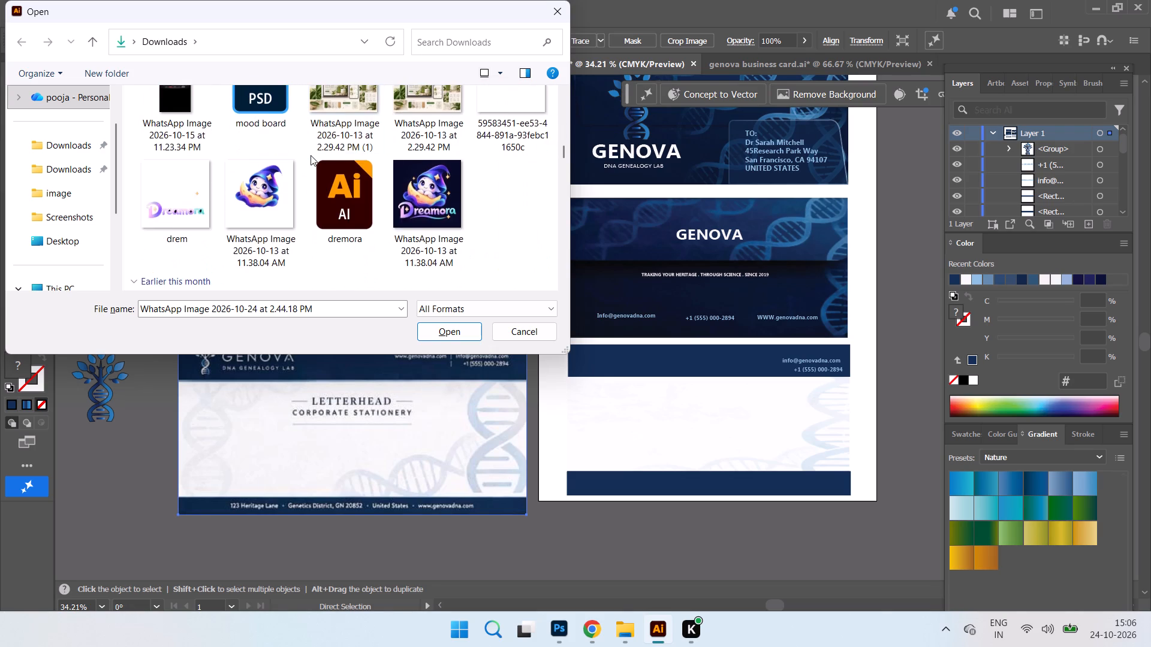
pyautogui.scroll(-7, 311, 155)
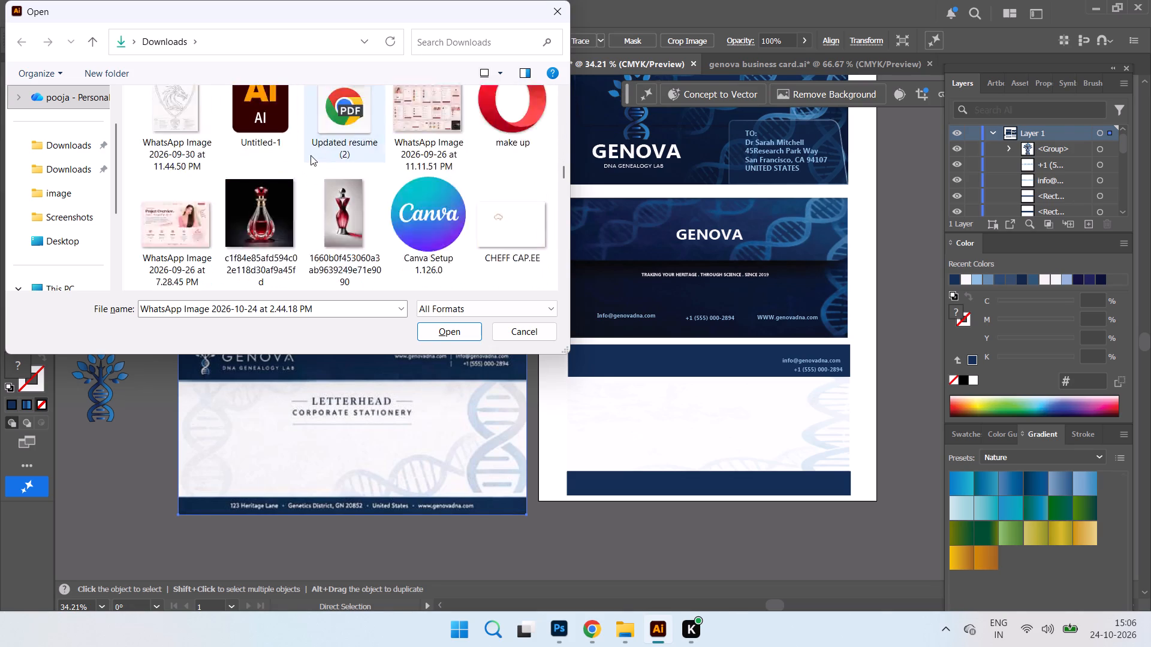
pyautogui.scroll(-1, 311, 155)
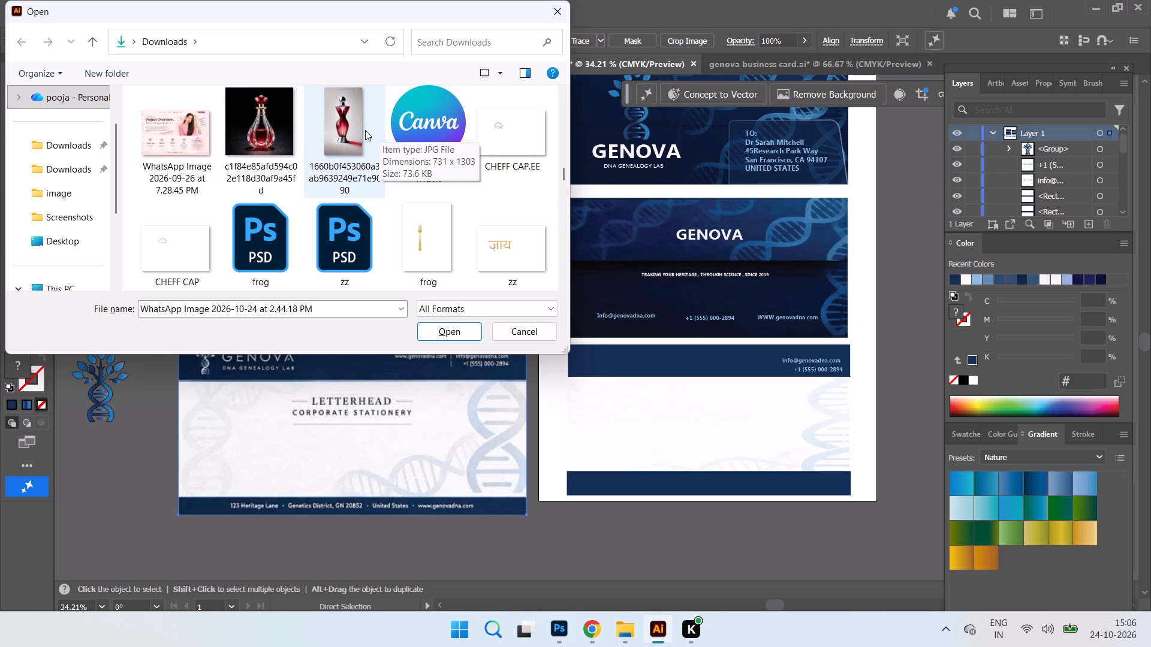
pyautogui.scroll(4, 411, 193)
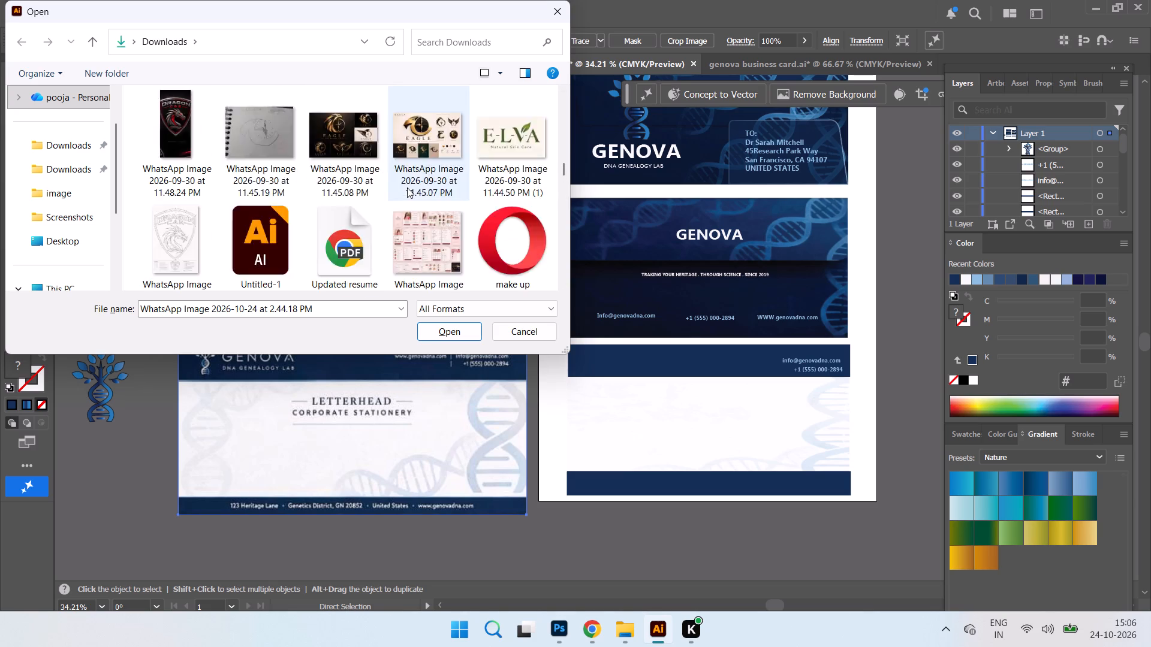
pyautogui.scroll(1, 407, 188)
pyautogui.scroll(-11, 407, 188)
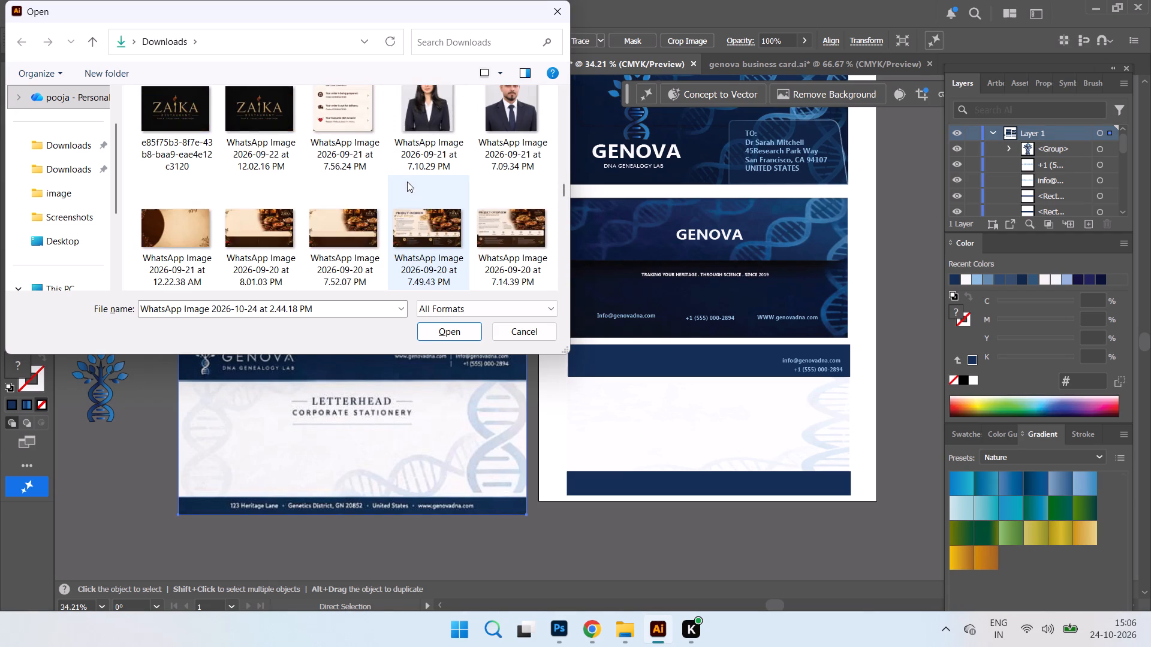
pyautogui.scroll(-5, 407, 182)
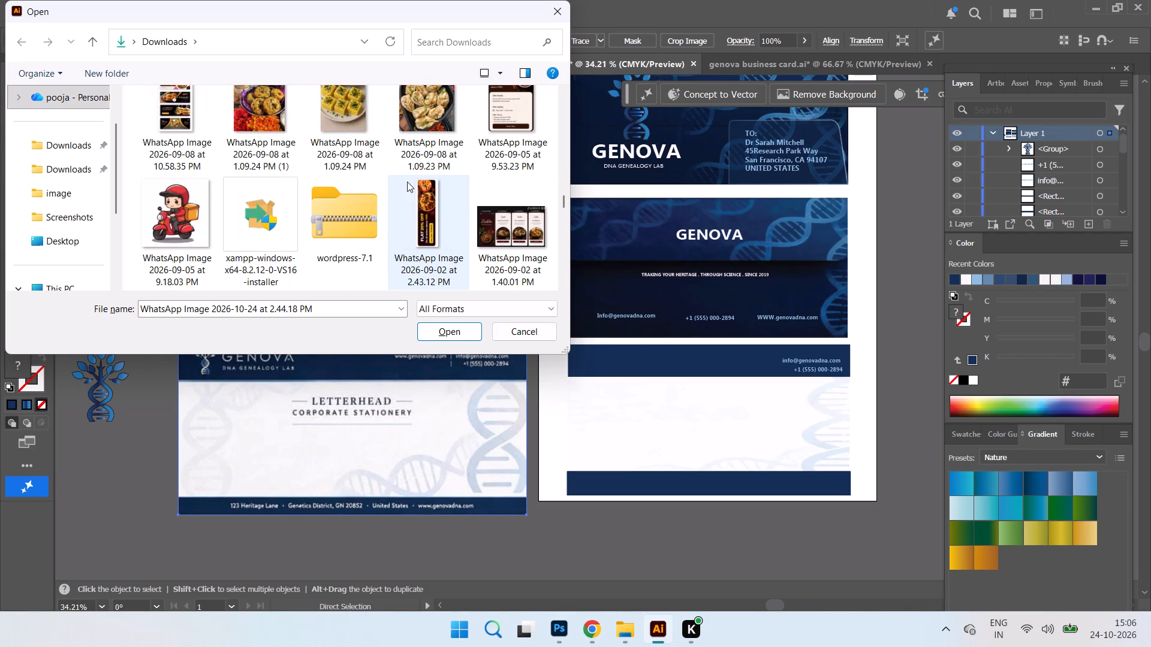
pyautogui.scroll(-4, 407, 182)
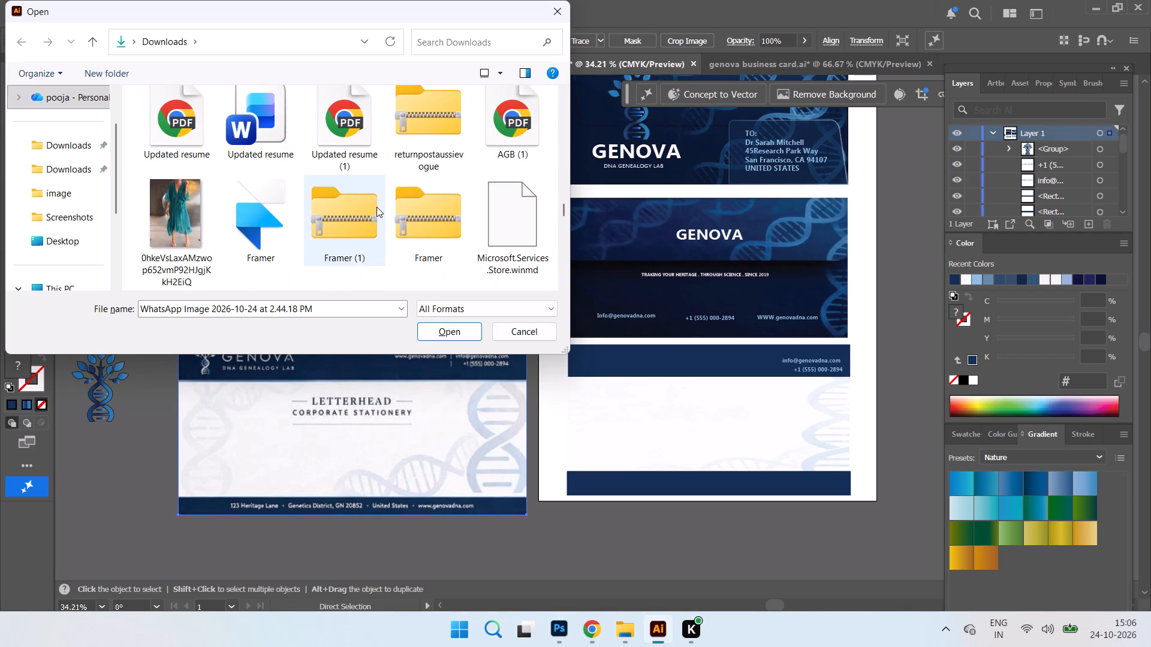
pyautogui.scroll(-7, 376, 207)
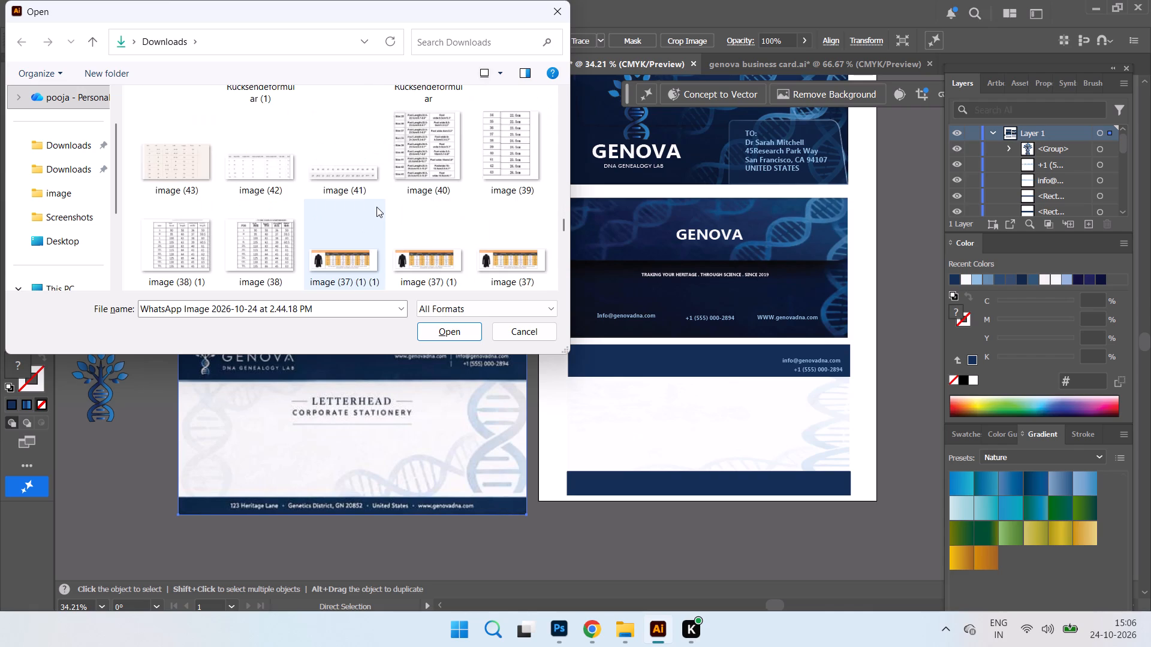
pyautogui.scroll(-6, 376, 207)
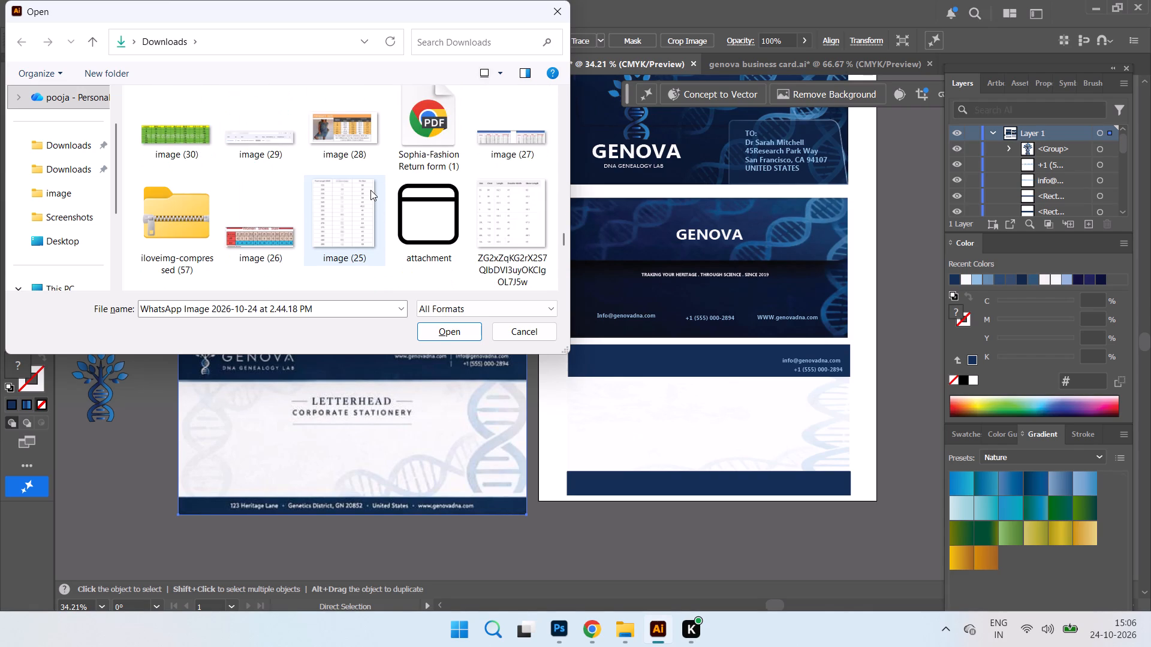
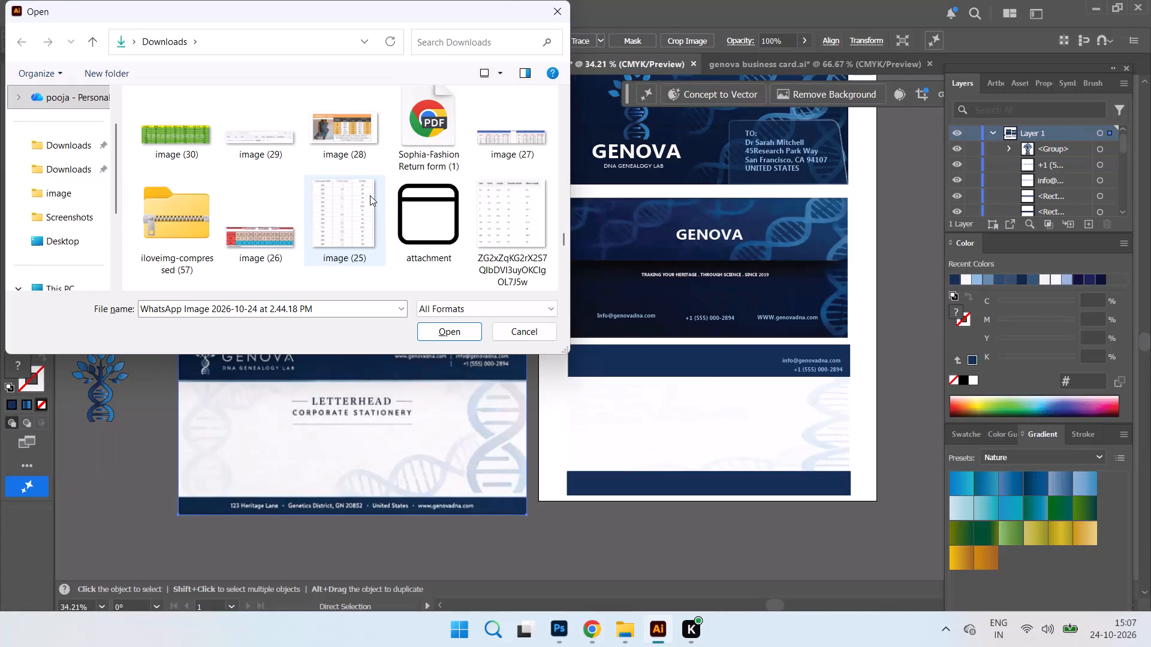
# Look through the Downloads folder listing for the exported genova PNG.
pyautogui.scroll(-5, 370, 195)
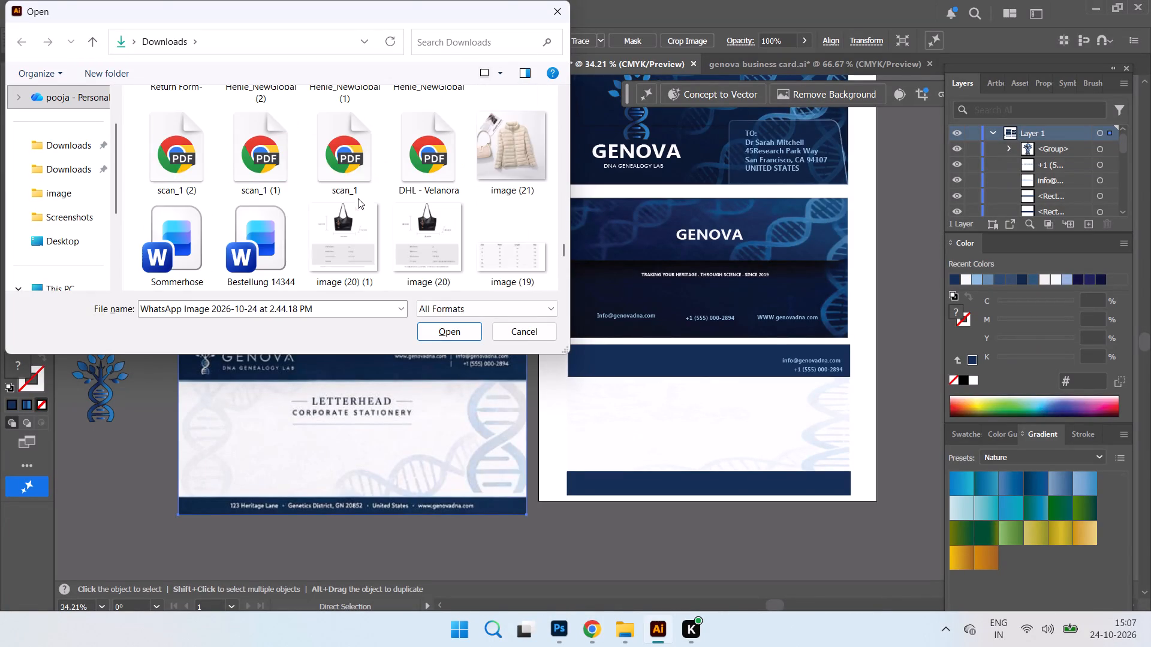
pyautogui.scroll(-8, 358, 199)
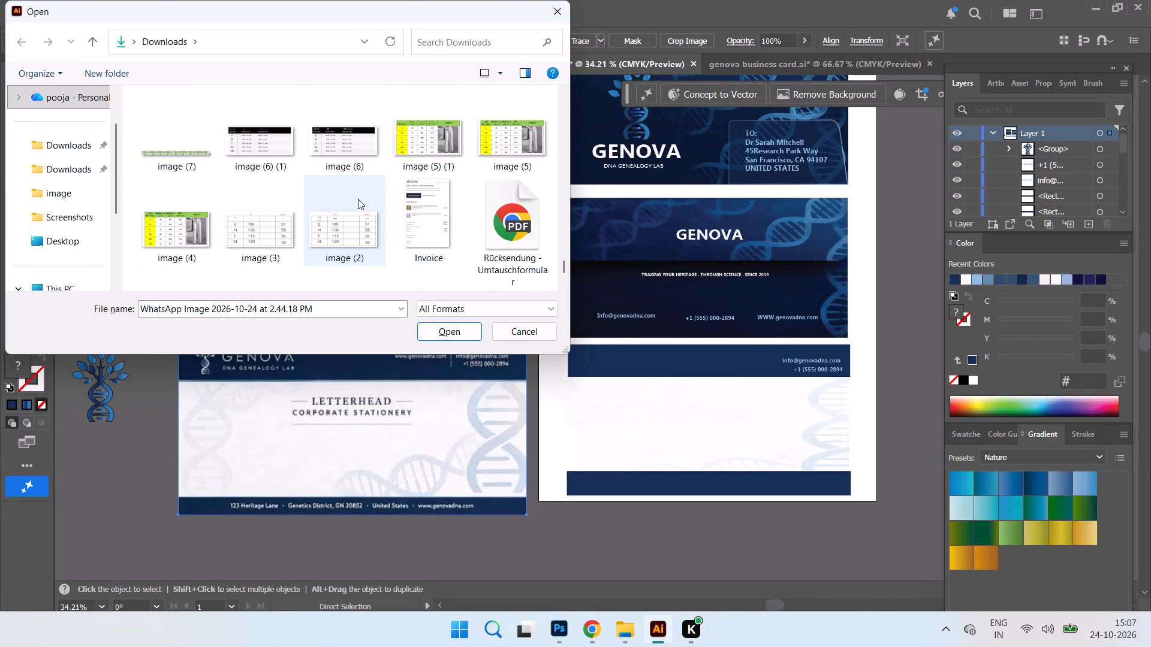
pyautogui.scroll(-7, 358, 199)
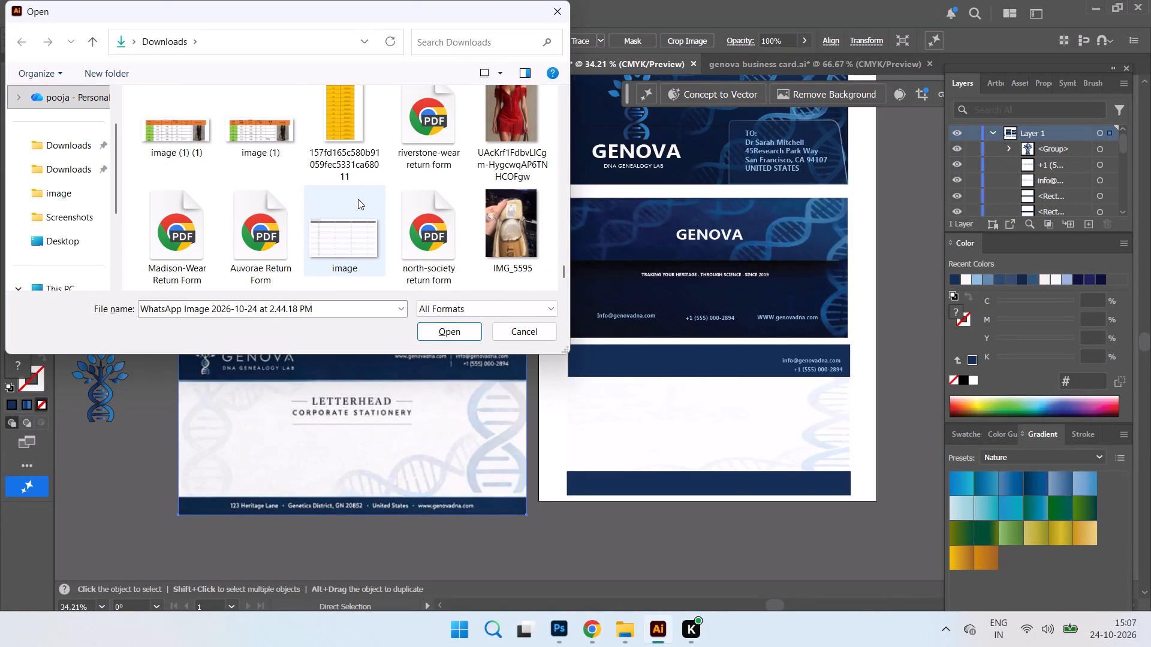
pyautogui.scroll(8, 358, 199)
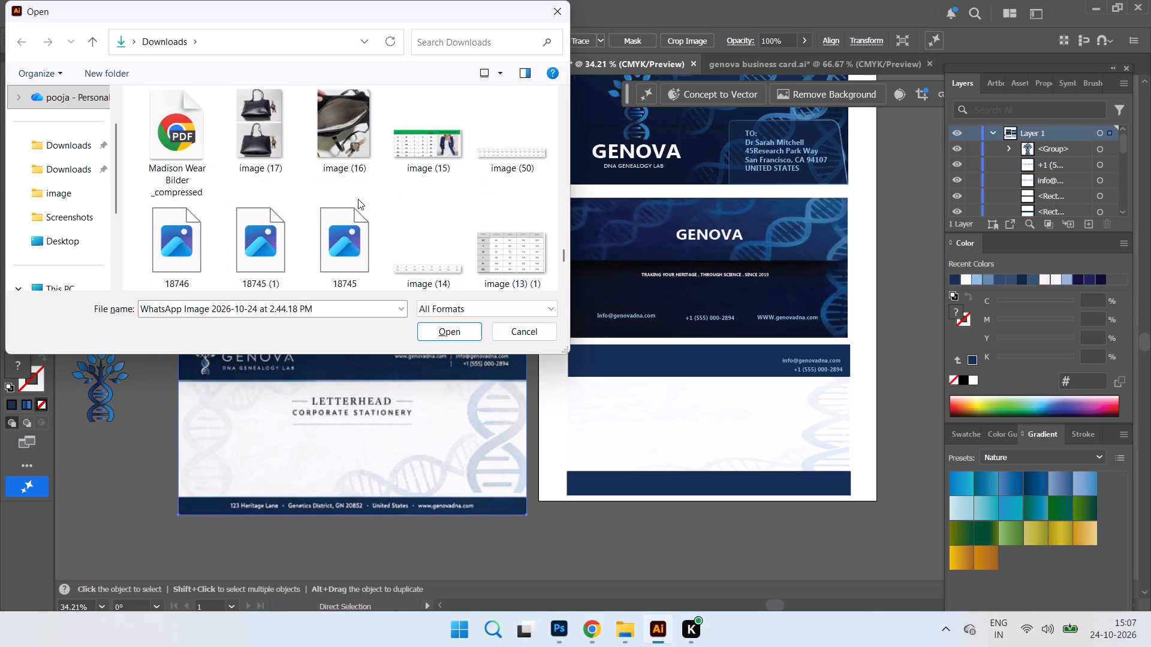
pyautogui.scroll(7, 358, 199)
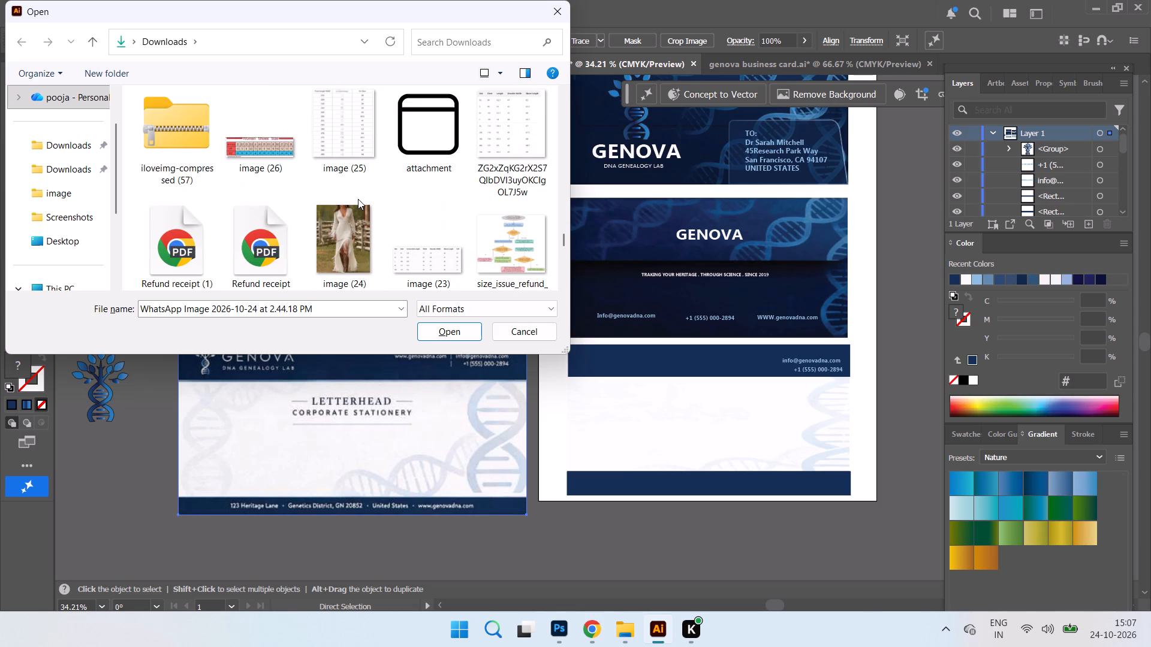
pyautogui.scroll(8, 358, 199)
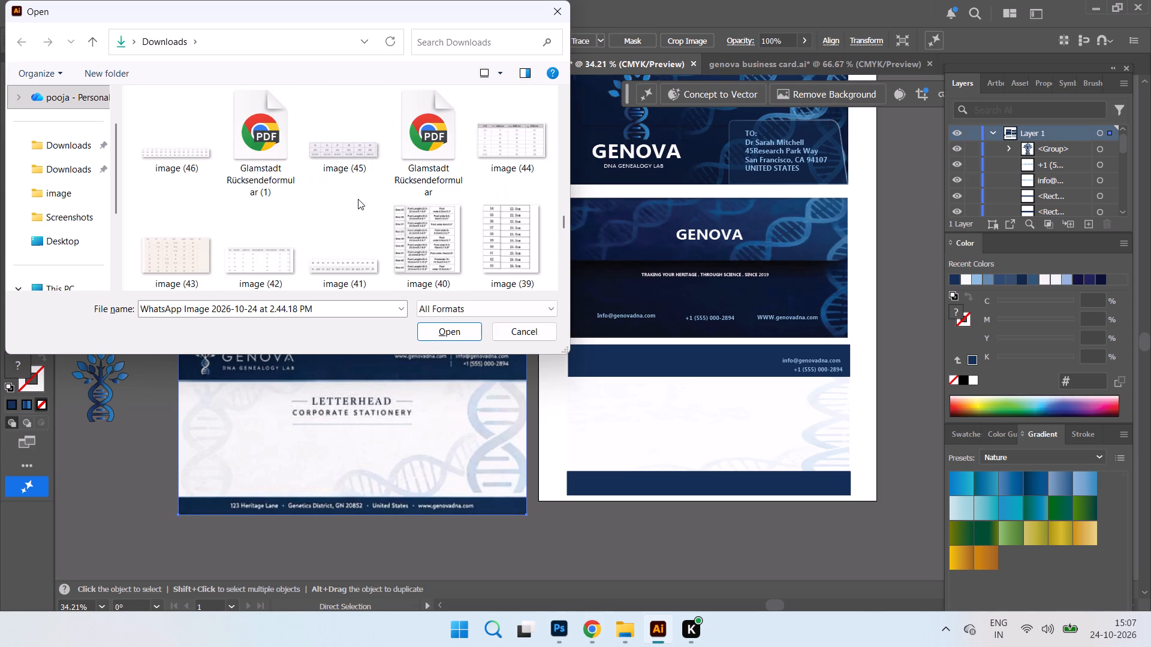
pyautogui.scroll(18, 358, 199)
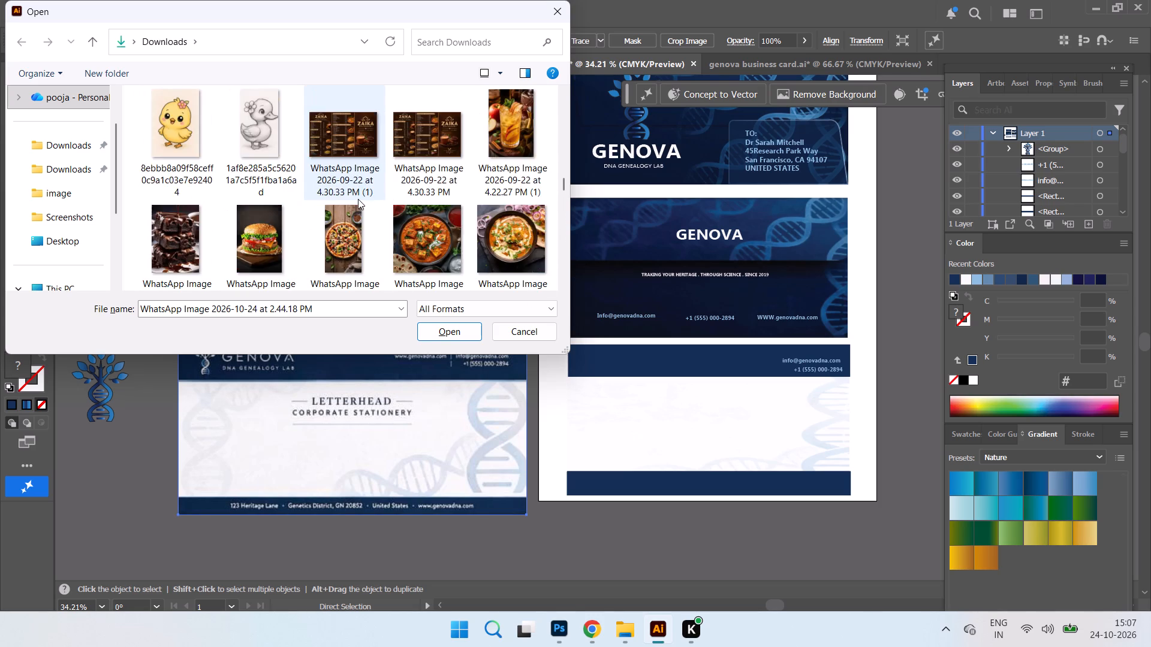
pyautogui.scroll(11, 358, 199)
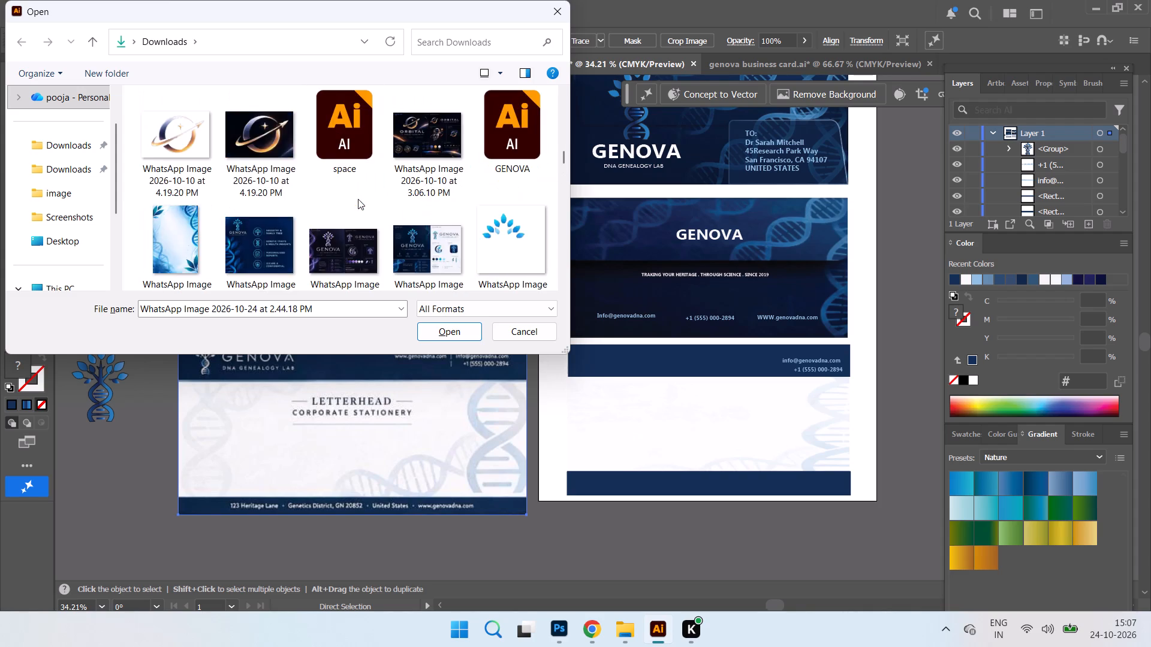
pyautogui.scroll(12, 358, 199)
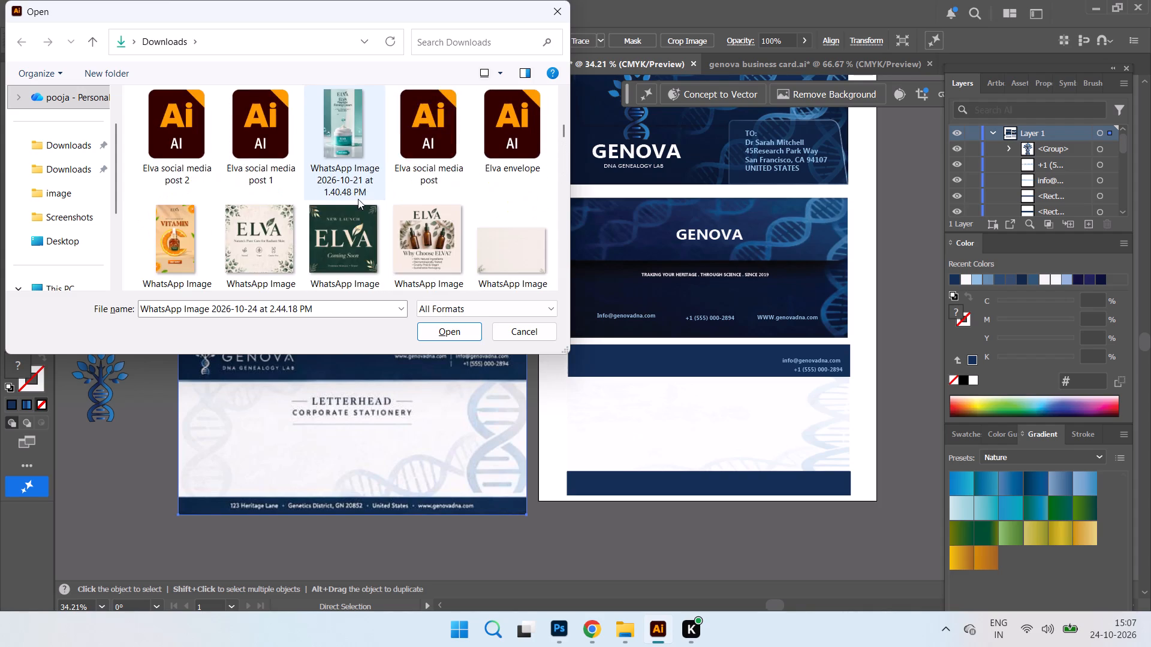
pyautogui.scroll(9, 358, 199)
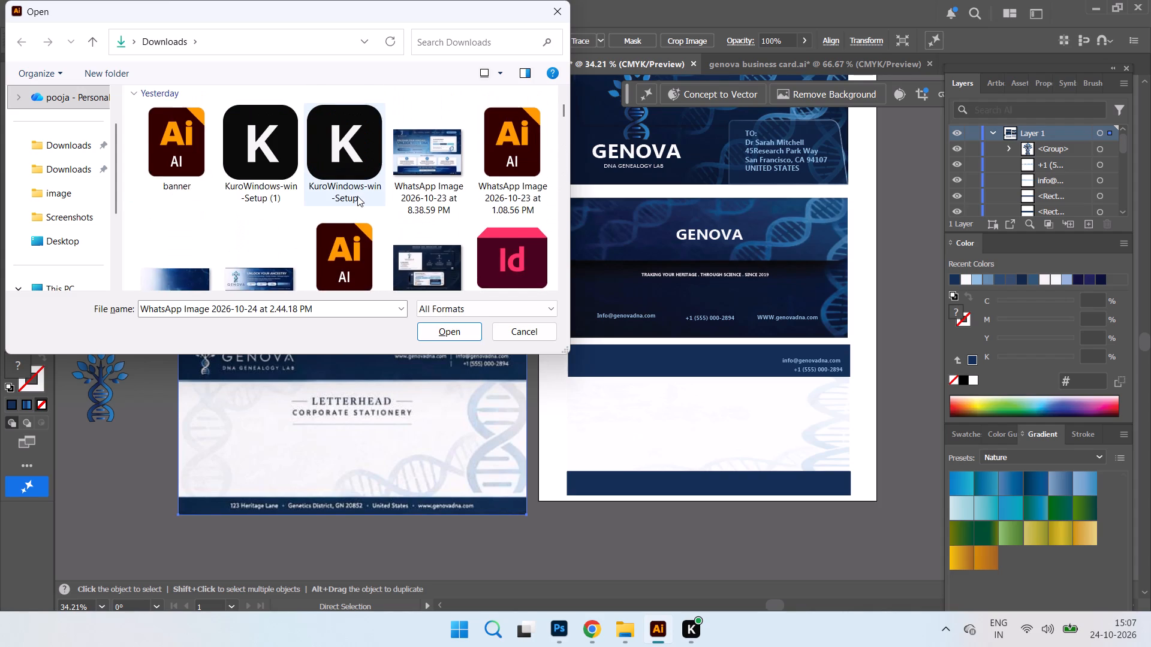
pyautogui.scroll(6, 357, 196)
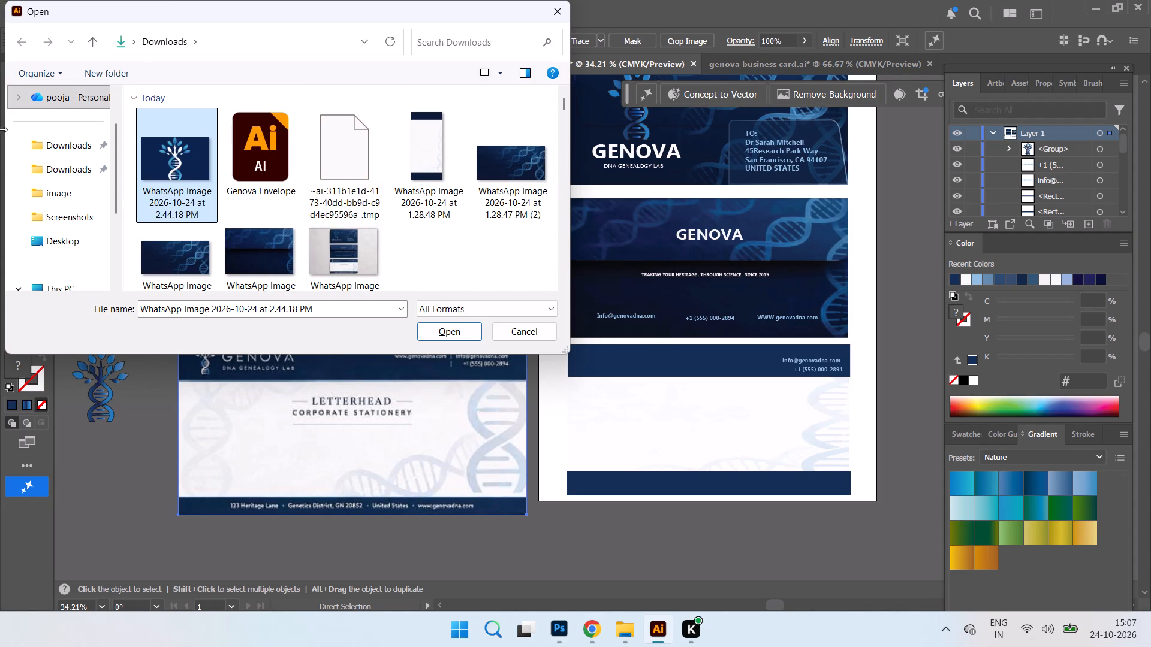
# Open the genova PNG from the Downloads folder under Documents.
pyautogui.click(51, 167)
pyautogui.click(42, 143)
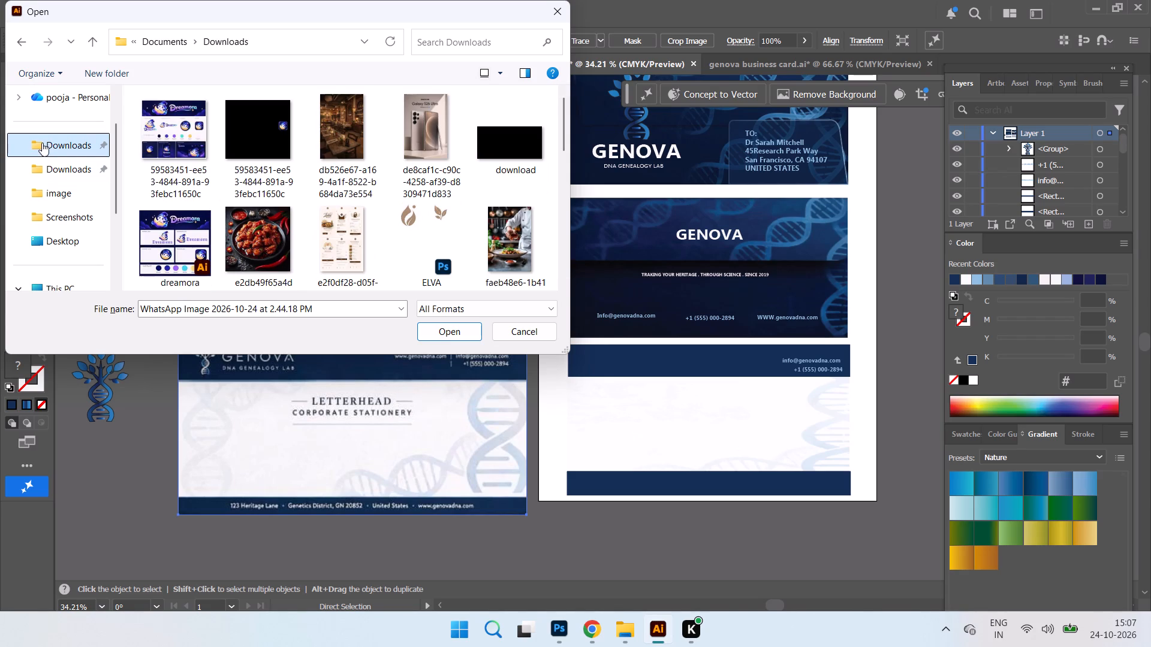
pyautogui.scroll(5, 266, 157)
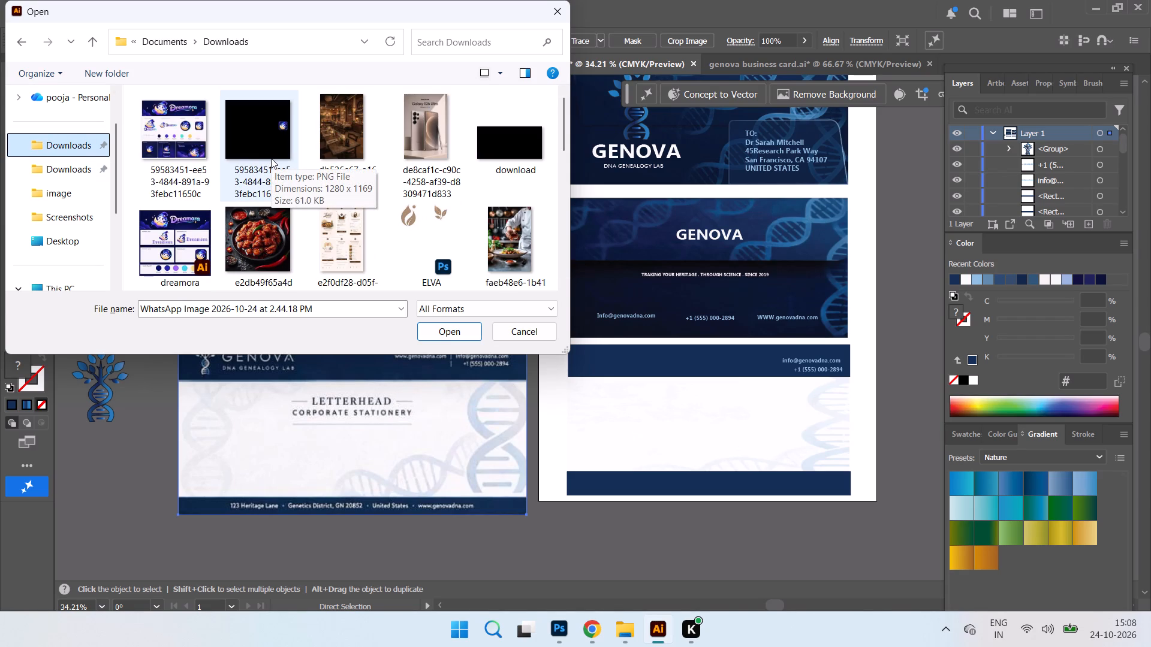
pyautogui.scroll(-3, 271, 158)
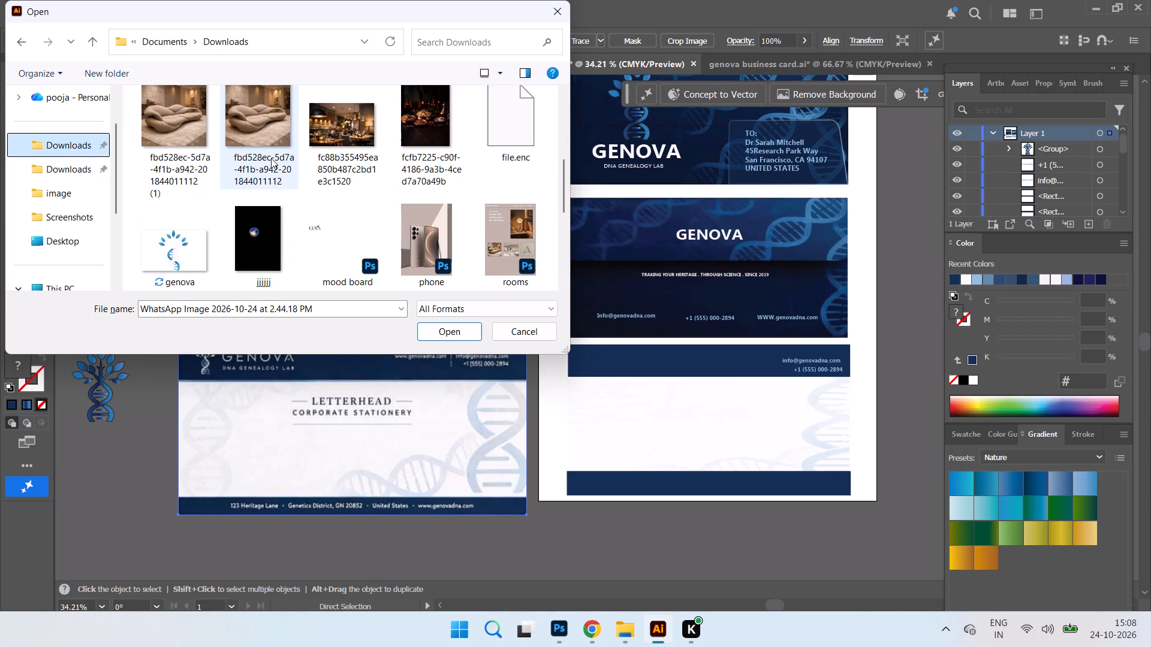
pyautogui.click(179, 227)
pyautogui.click(463, 329)
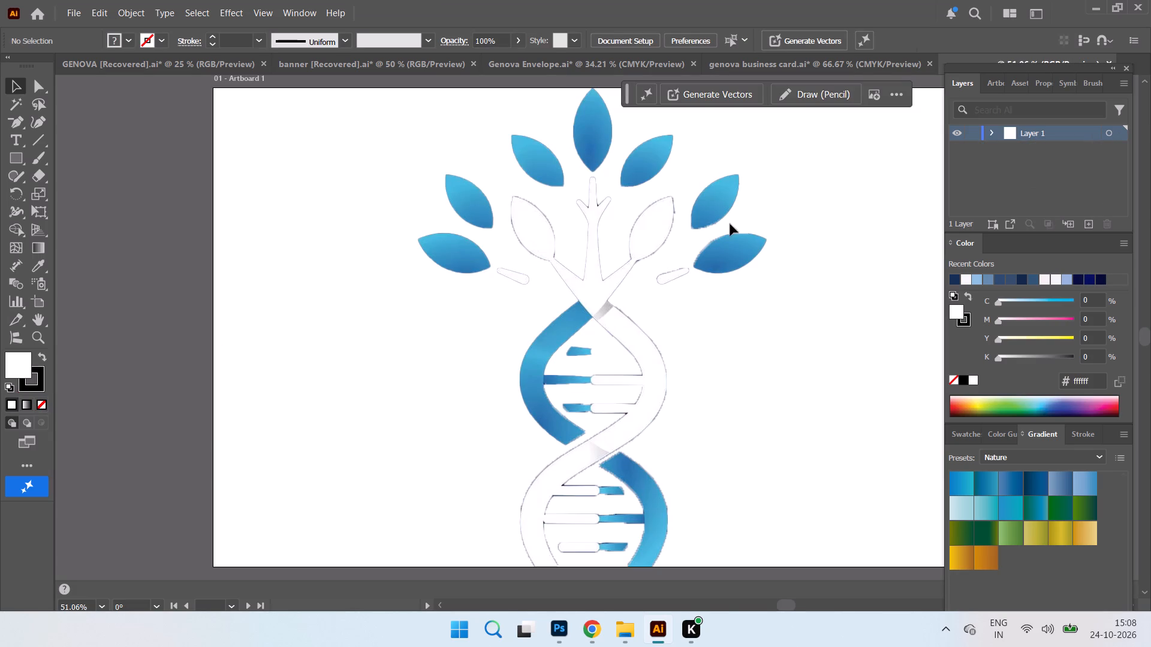
# Move the imported DNA tree logo from its own document into the Genova Envelope document.
pyautogui.moveTo(602, 297); pyautogui.dragTo(565, 86)
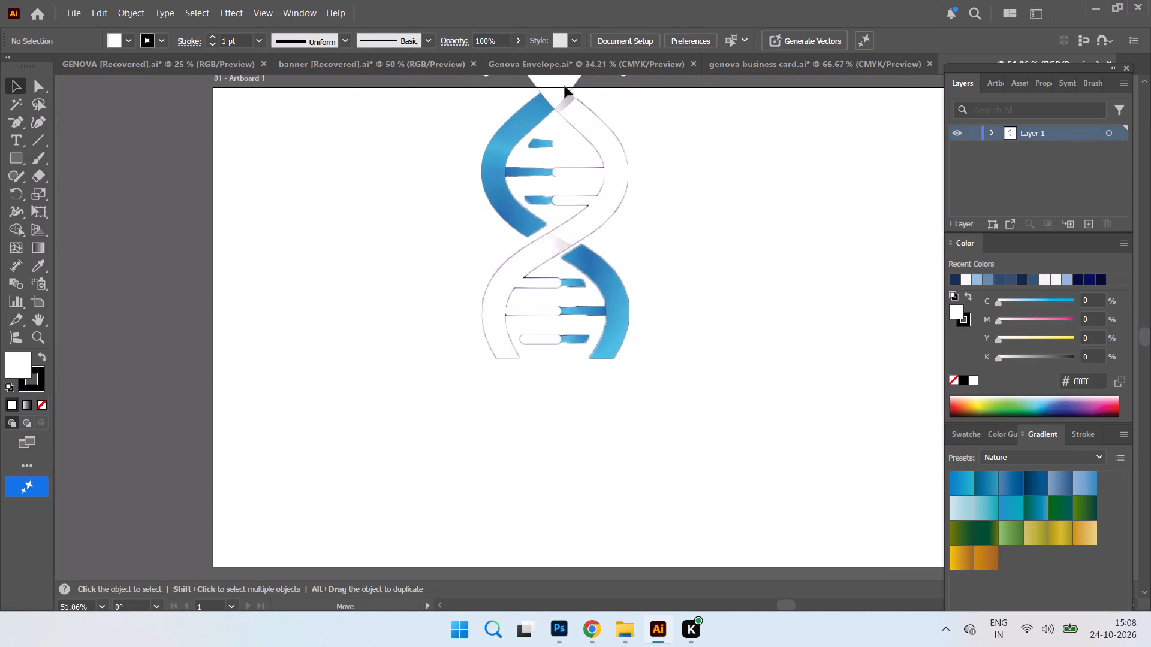
pyautogui.moveTo(565, 86); pyautogui.dragTo(579, 391)
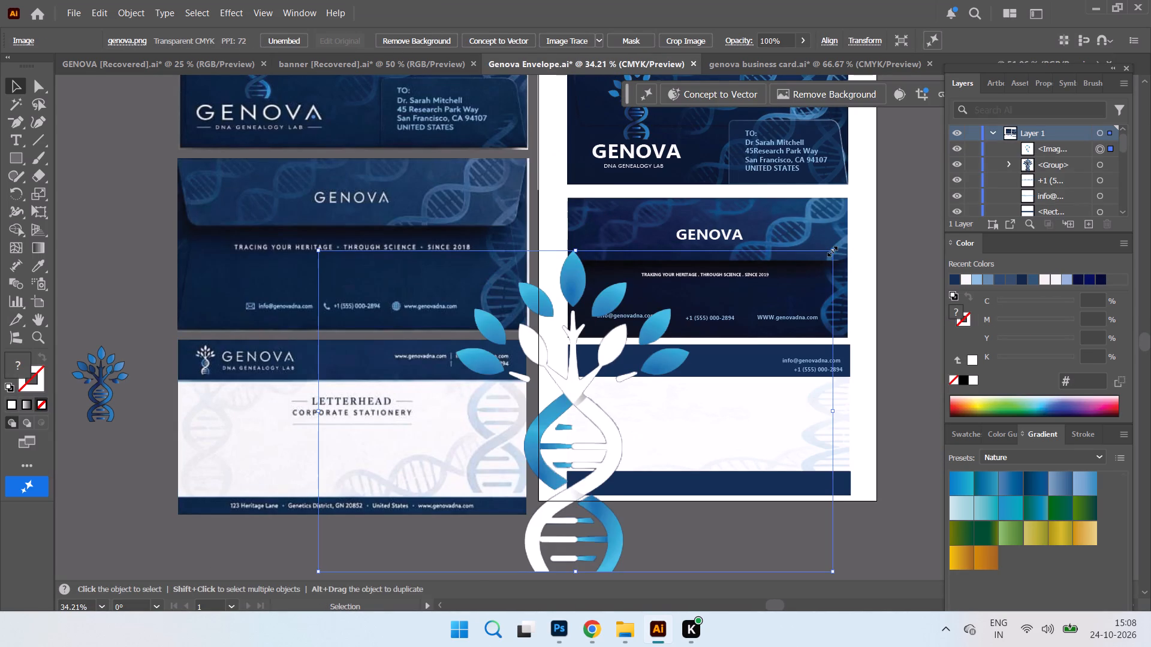
# Scale the logo down to fit the letterhead's dark blue header band and place it at the band's left end.
pyautogui.moveTo(831, 250); pyautogui.dragTo(402, 531)
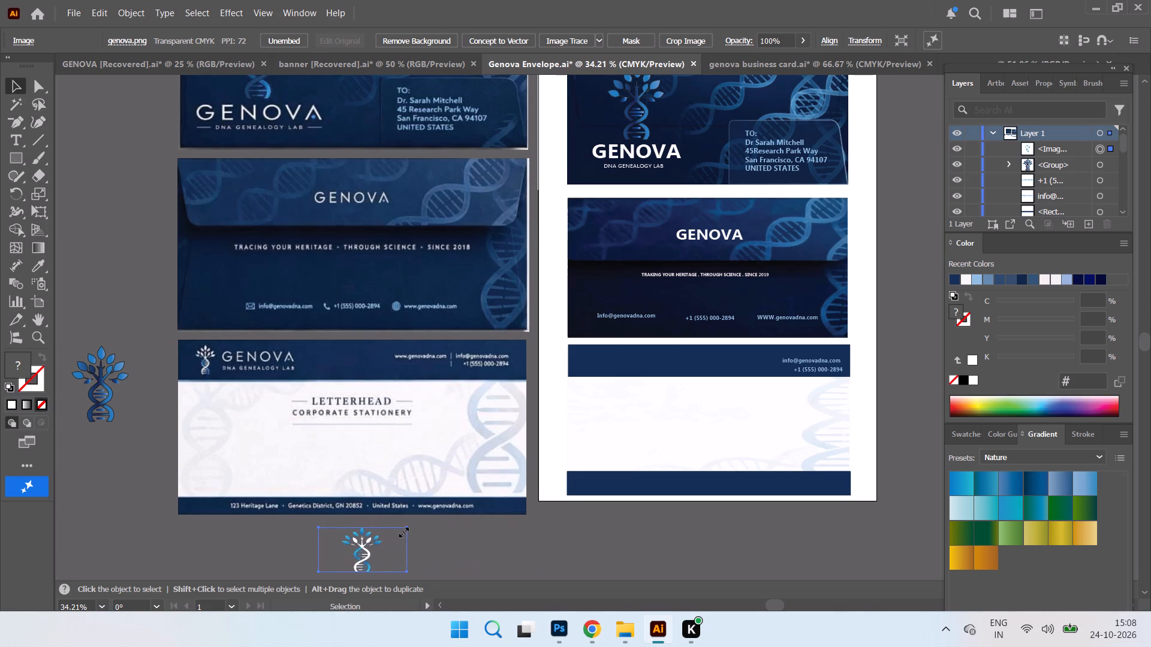
pyautogui.moveTo(402, 531); pyautogui.dragTo(376, 536)
pyautogui.moveTo(345, 556); pyautogui.dragTo(553, 391)
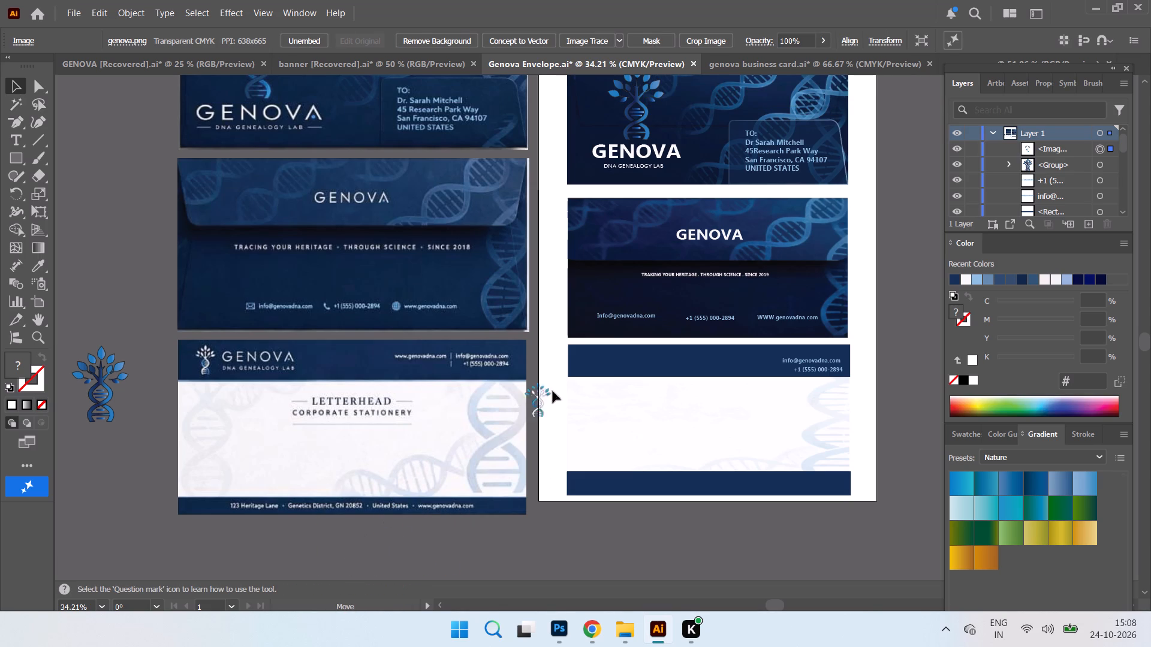
pyautogui.moveTo(553, 391); pyautogui.dragTo(603, 359)
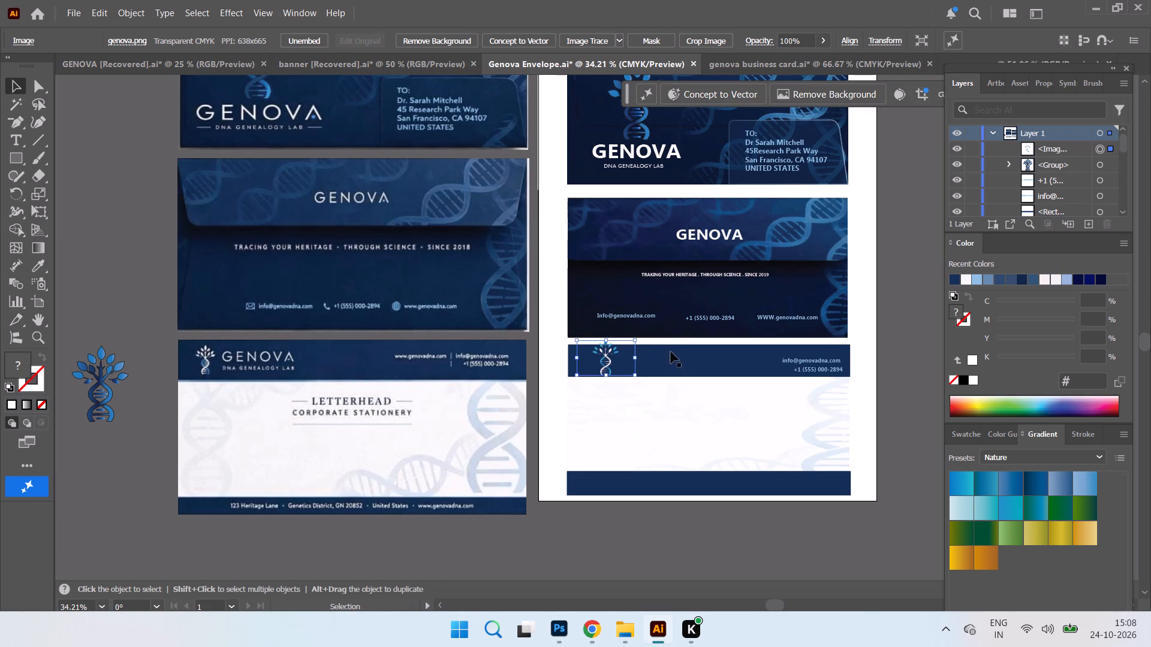
pyautogui.click(686, 365)
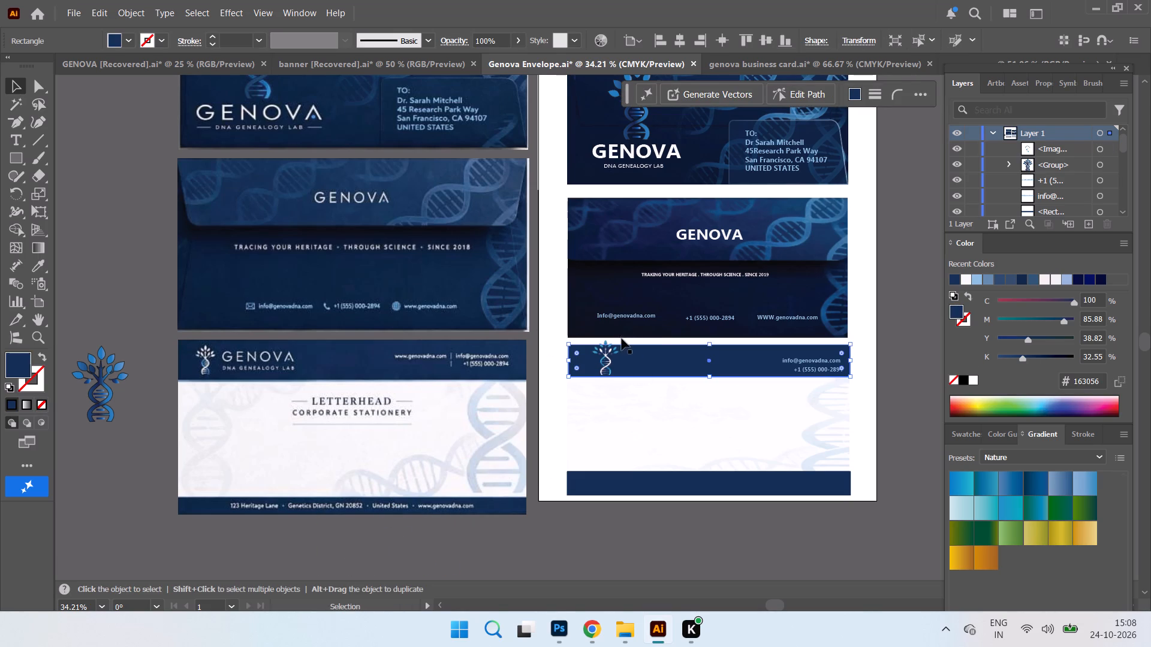
pyautogui.click(607, 352)
pyautogui.moveTo(637, 340); pyautogui.dragTo(623, 347)
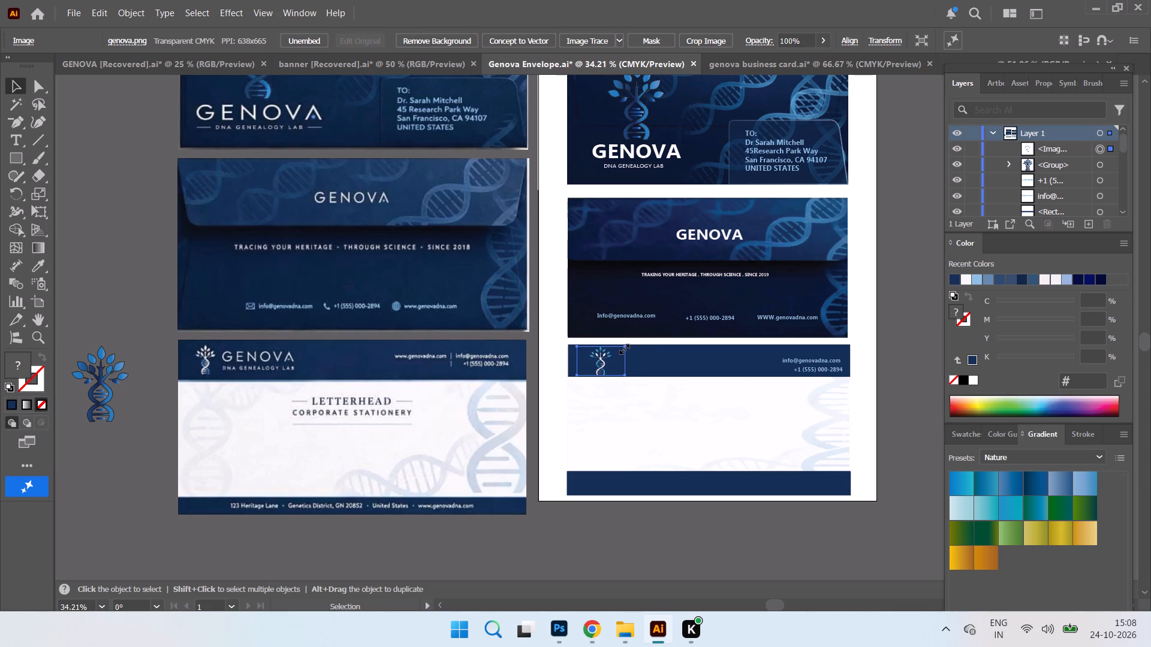
pyautogui.moveTo(623, 347); pyautogui.dragTo(614, 352)
pyautogui.moveTo(614, 352); pyautogui.dragTo(612, 351)
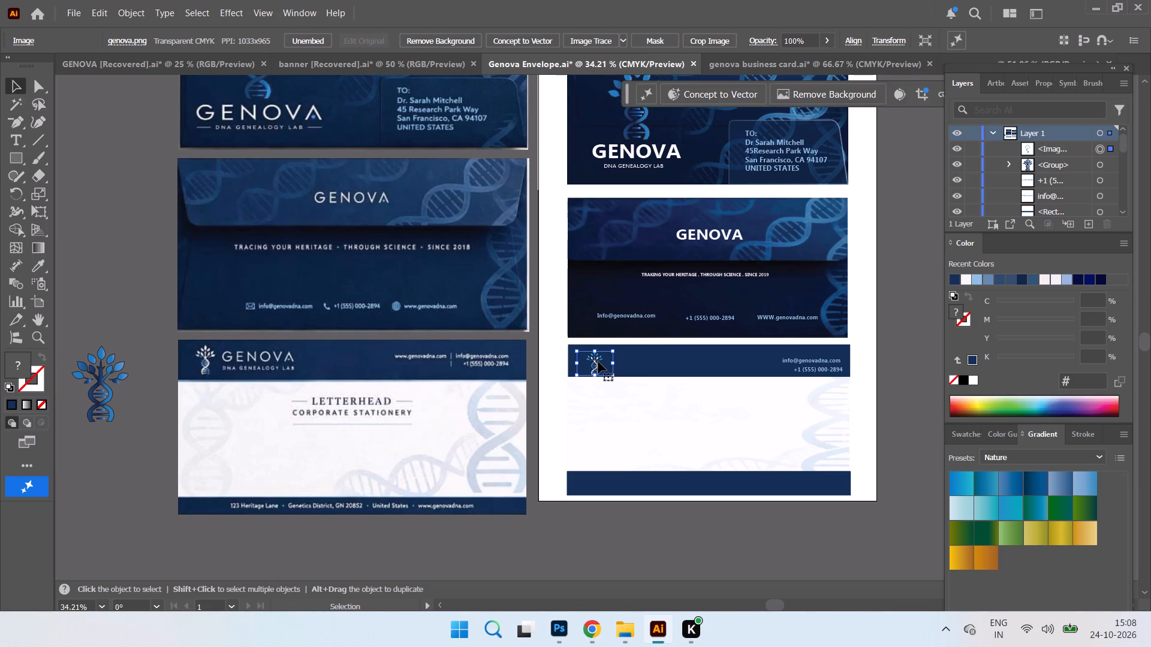
pyautogui.moveTo(598, 362); pyautogui.dragTo(591, 359)
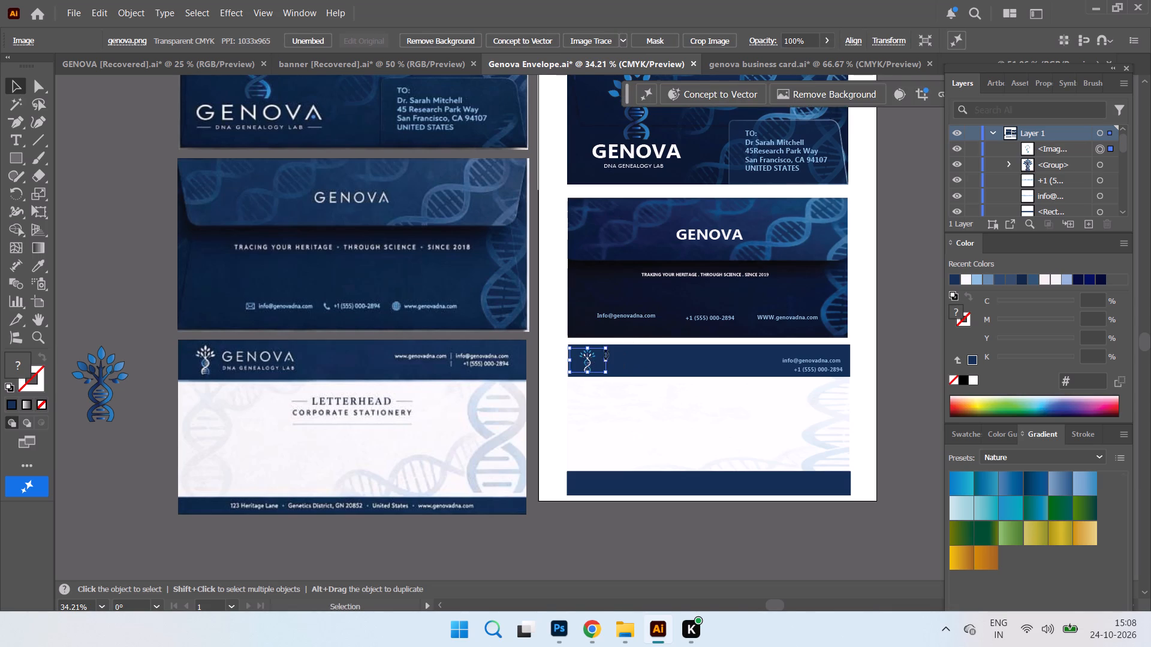
pyautogui.click(590, 364)
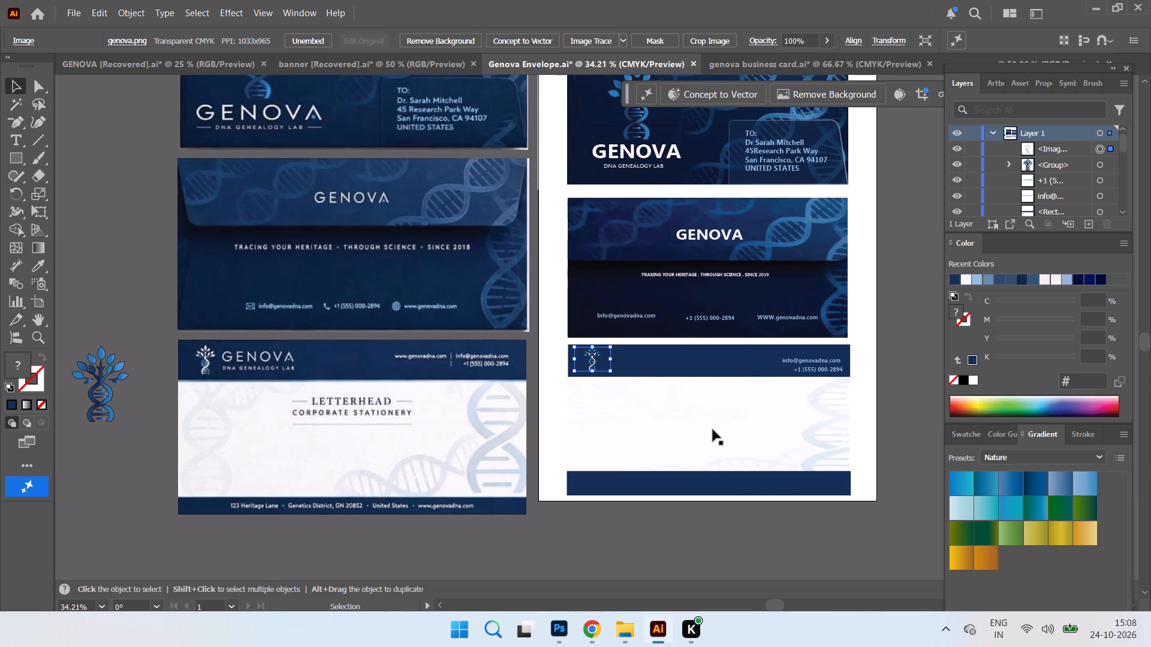
# Examine the small logo in the letterhead header up close and against the whole layout.
pyautogui.click(637, 521)
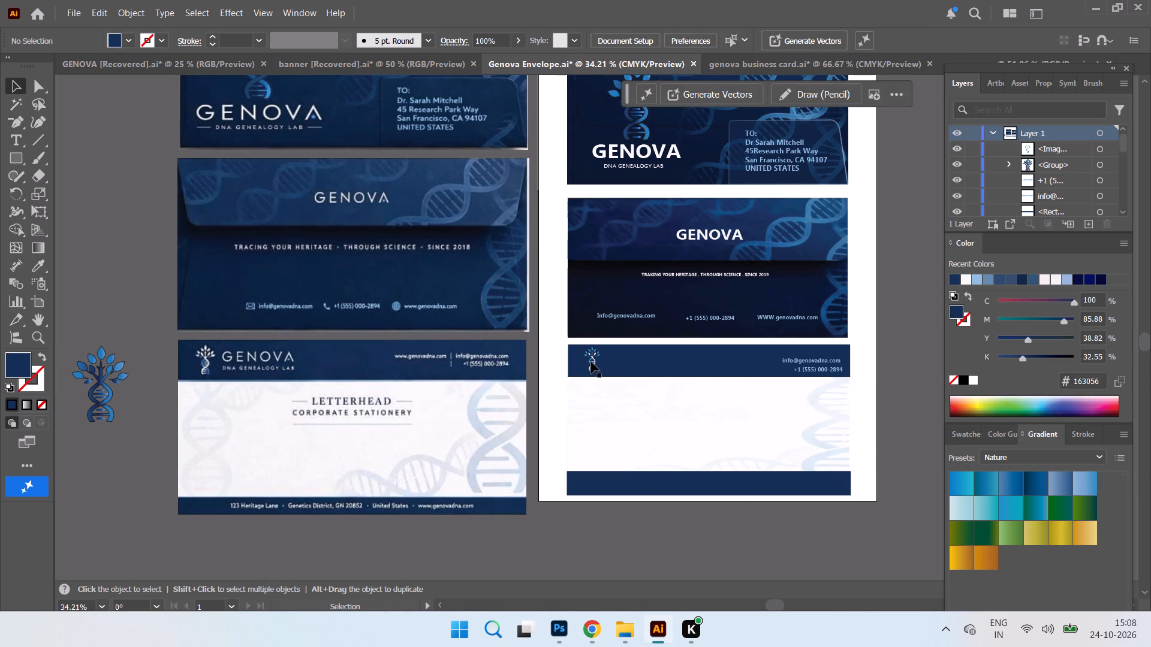
pyautogui.click(591, 362)
pyautogui.hotkey('ctrl', '=')
pyautogui.hotkey('ctrl', '=')
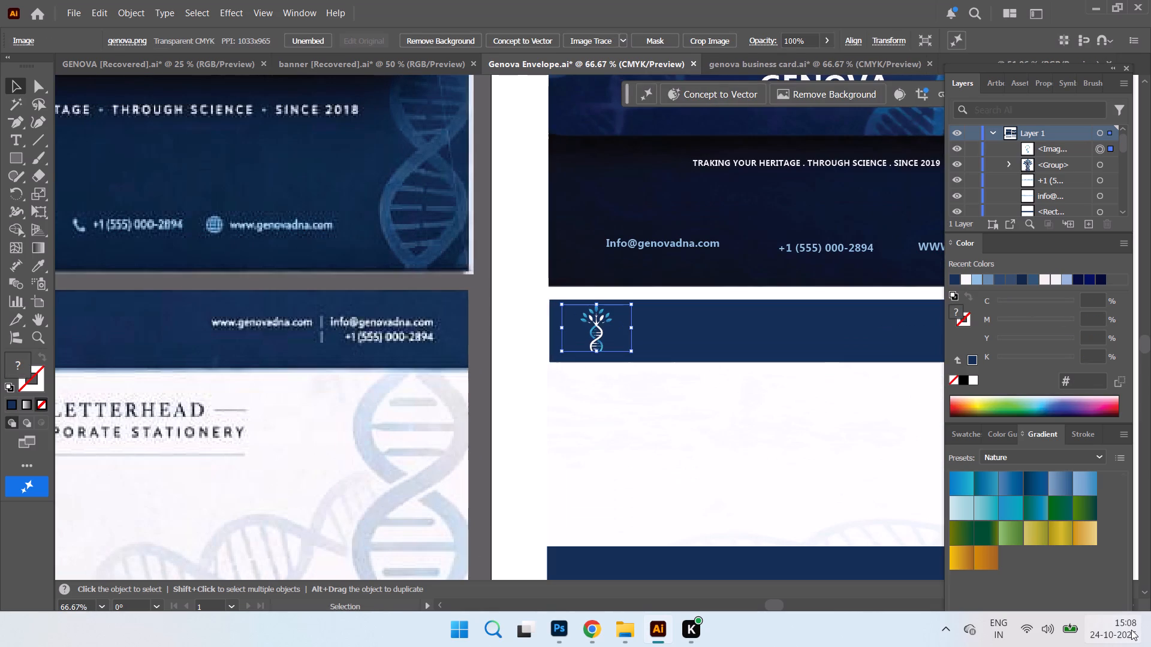
pyautogui.press('=')
pyautogui.hotkey('ctrl', '=')
pyautogui.hotkey('ctrl', '=')
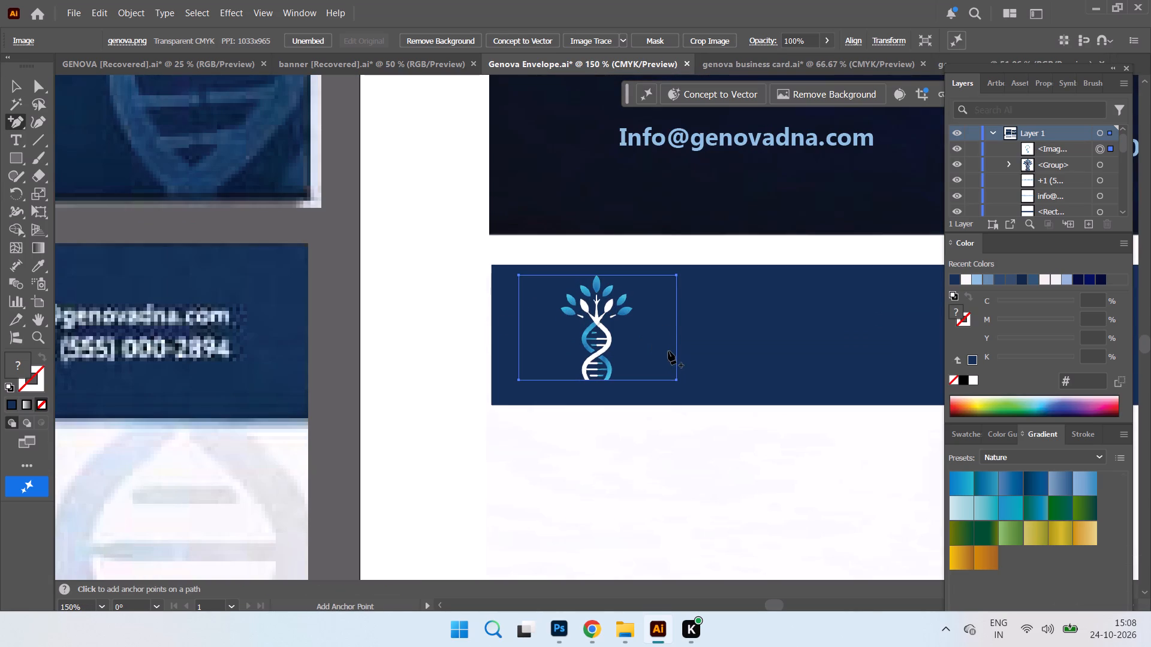
pyautogui.hotkey('ctrl', '-')
pyautogui.hotkey('ctrl', '-')
pyautogui.hotkey('ctrl', '-')
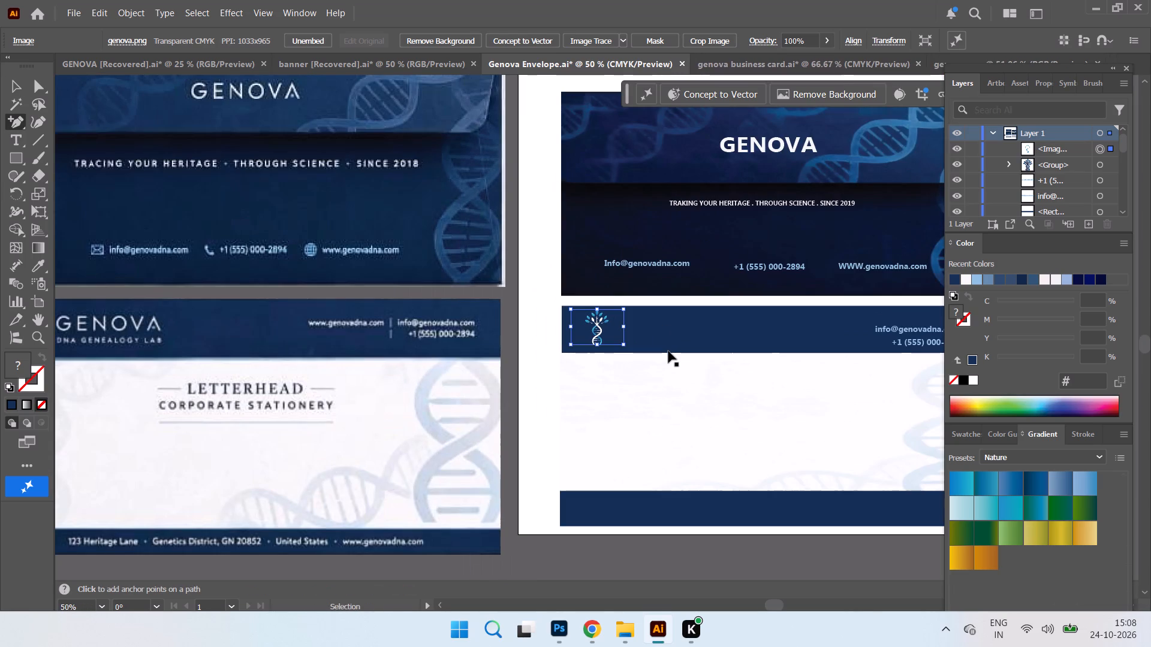
pyautogui.hotkey('ctrl', '-')
pyautogui.hotkey('ctrl', '-')
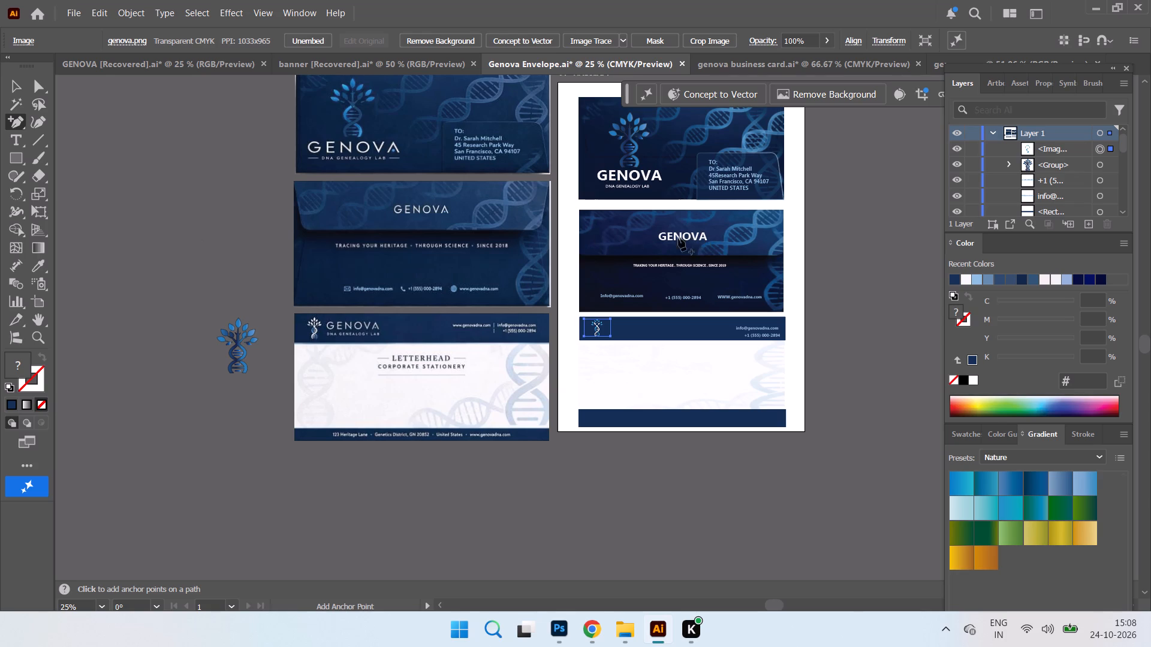
# Duplicate the GENOVA text from the envelope back and place the copy over the letterhead's white body.
pyautogui.click(19, 89)
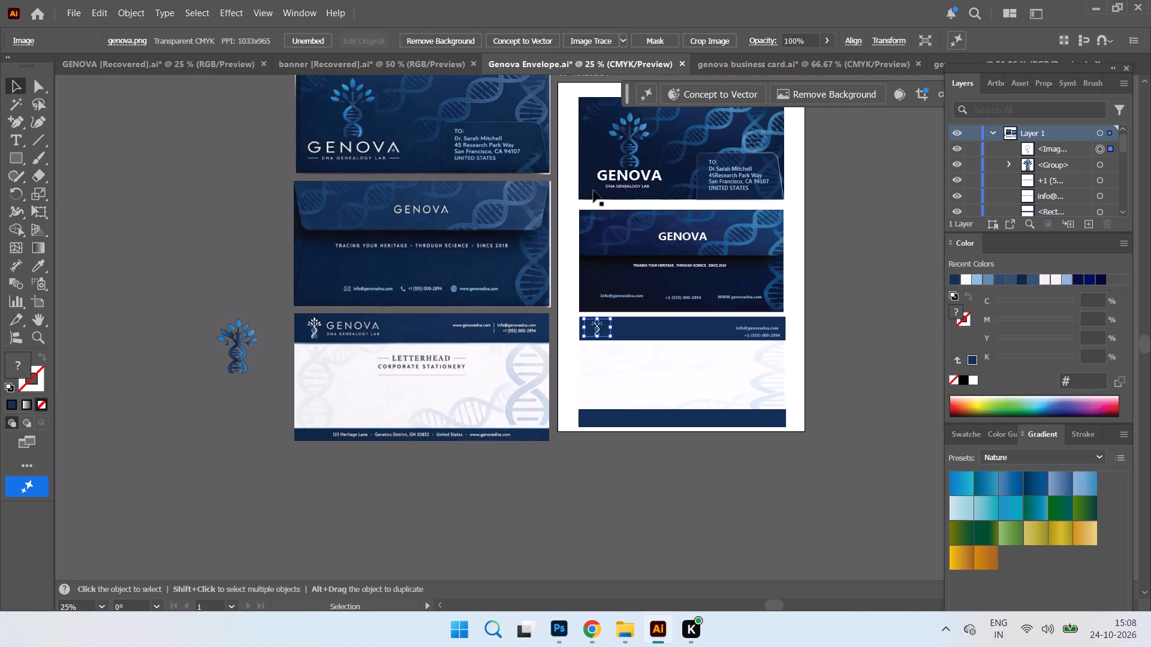
pyautogui.click(668, 233)
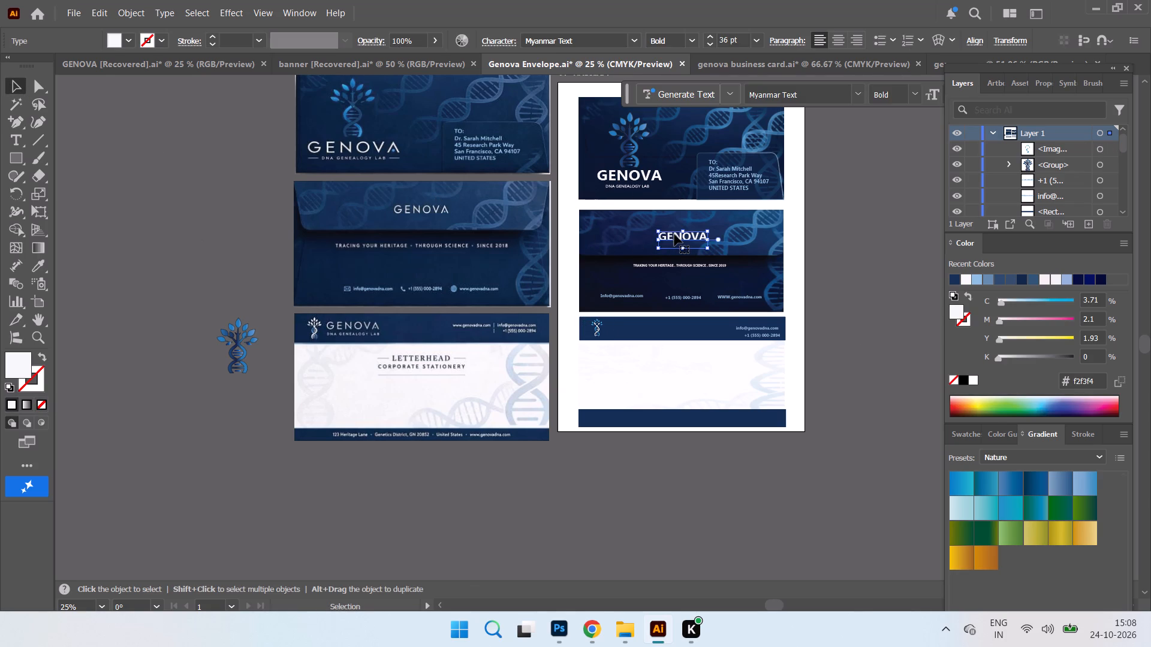
pyautogui.keyDown('ctrl'); pyautogui.keyDown('alt'); pyautogui.moveTo(674, 234); pyautogui.dragTo(641, 377); pyautogui.keyUp('alt'); pyautogui.keyUp('ctrl')
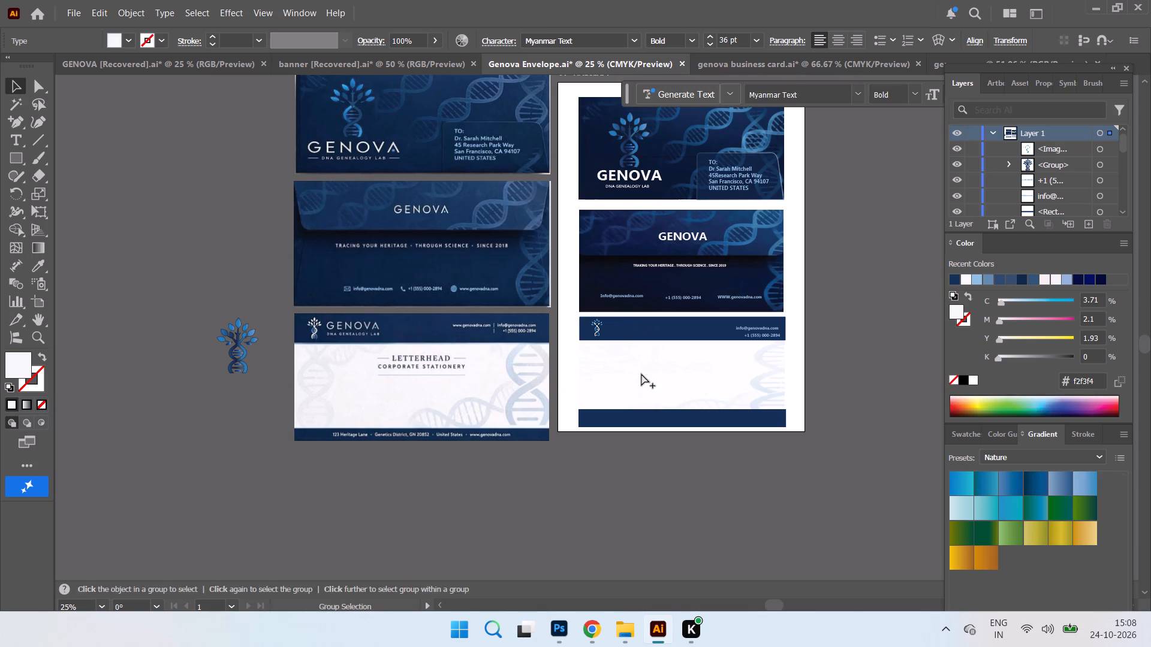
# Move the copied GENOVA text up the layer order, directly above the letterhead's phone number text.
pyautogui.scroll(-10, 1076, 179)
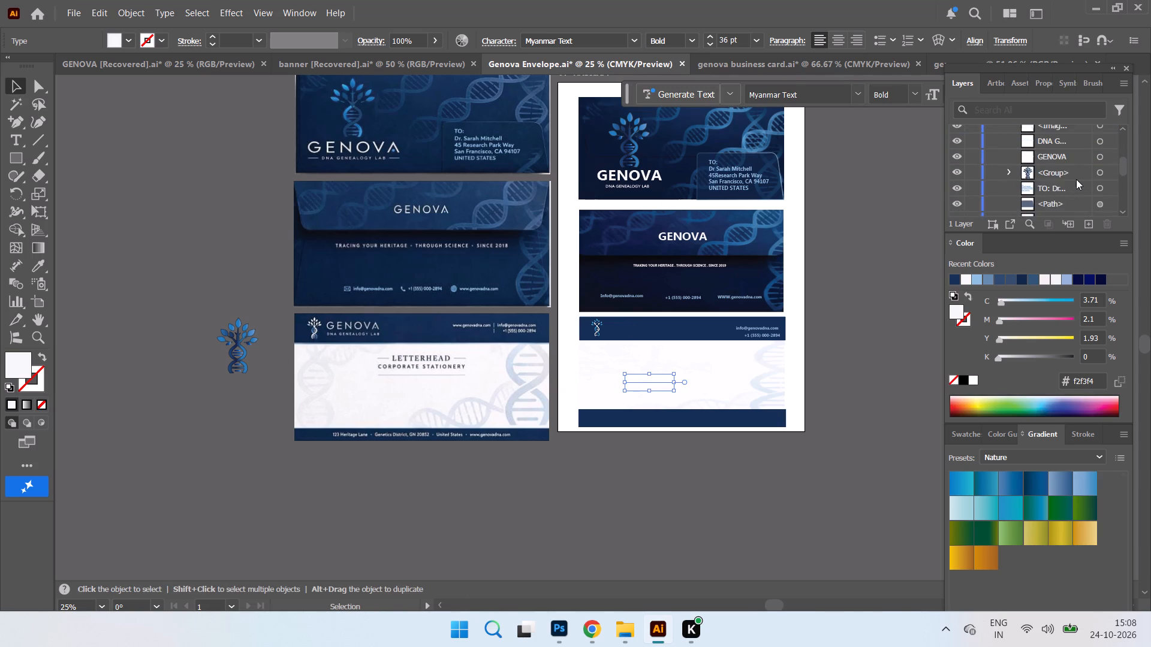
pyautogui.scroll(-10, 1076, 179)
pyautogui.click(1075, 178)
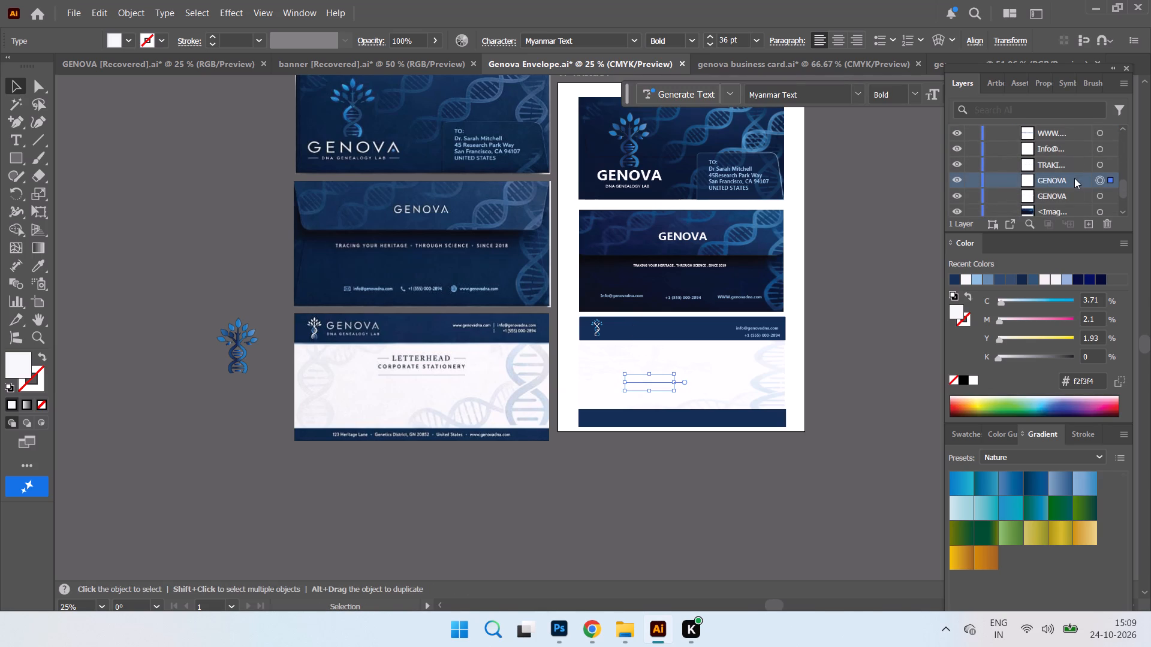
pyautogui.moveTo(1074, 178); pyautogui.dragTo(1070, 130)
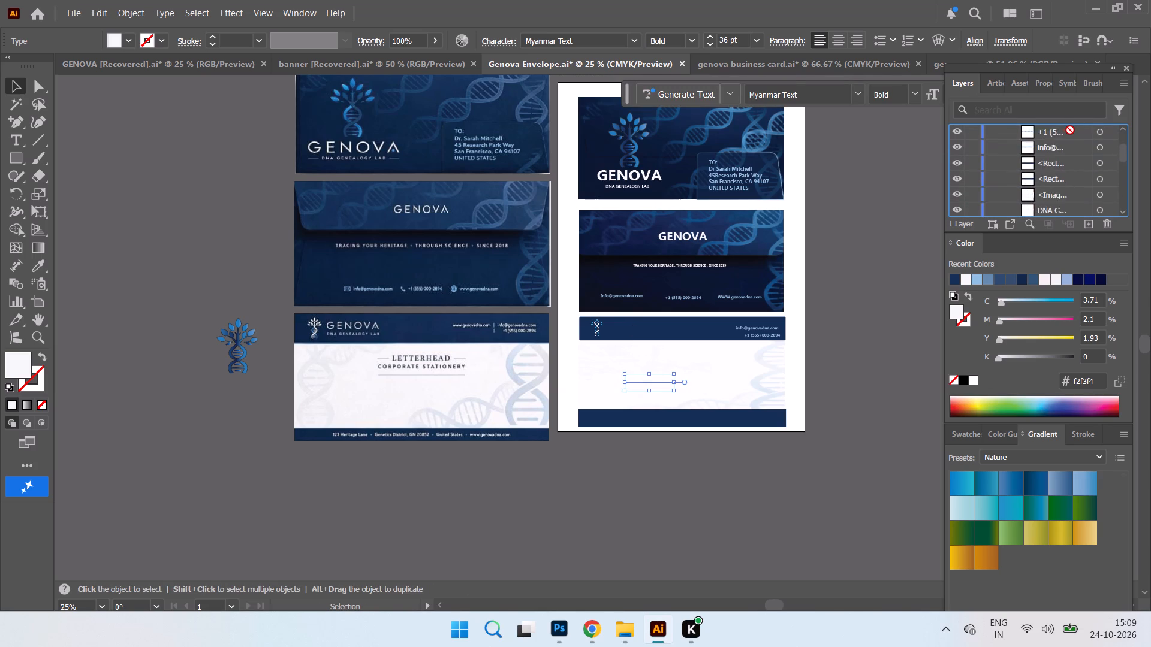
pyautogui.moveTo(1070, 130); pyautogui.dragTo(1068, 137)
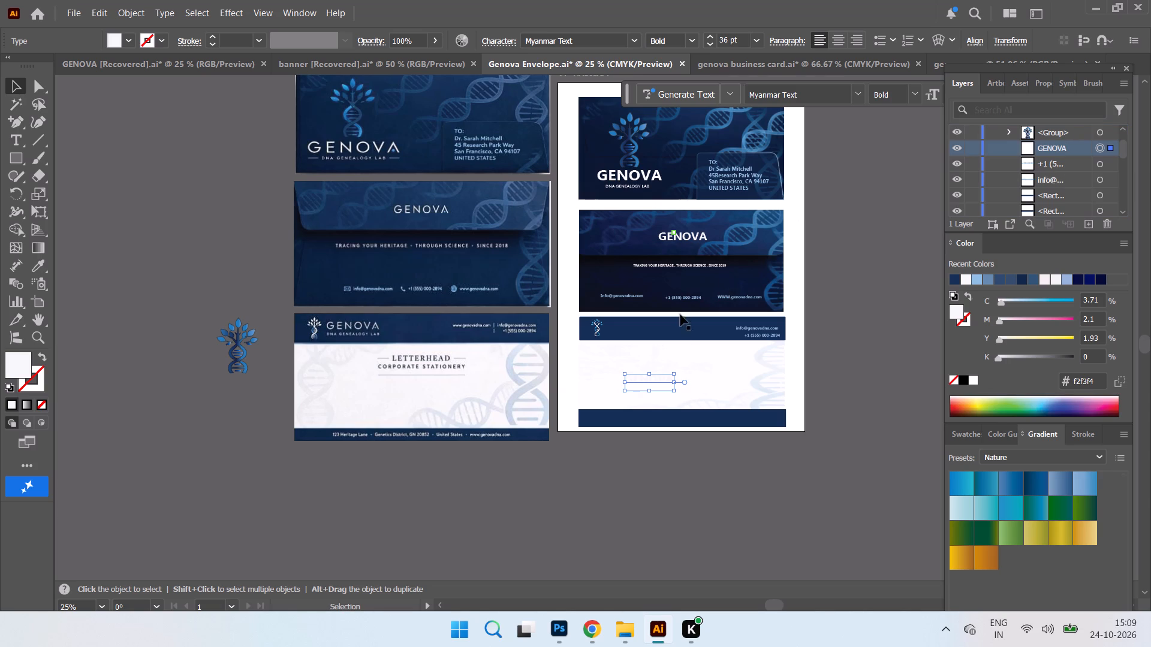
# Place the copied GENOVA text in the letterhead's dark blue header beside the logo, with its font size set to 24 pt.
pyautogui.moveTo(644, 378); pyautogui.dragTo(636, 324)
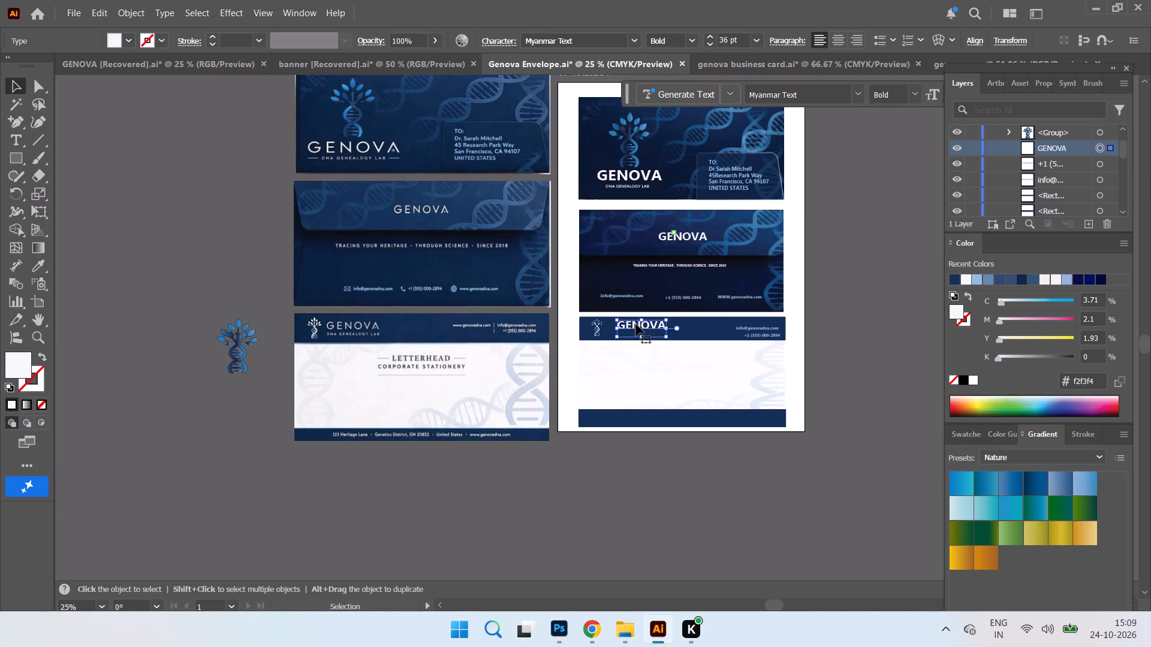
pyautogui.click(754, 44)
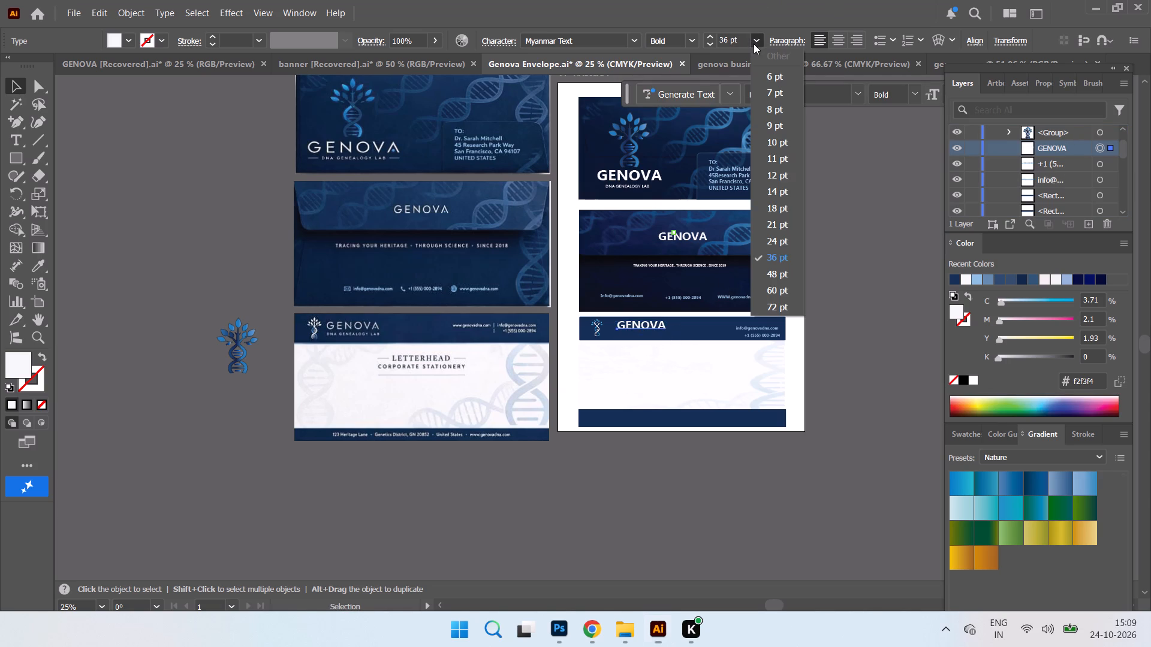
pyautogui.click(771, 238)
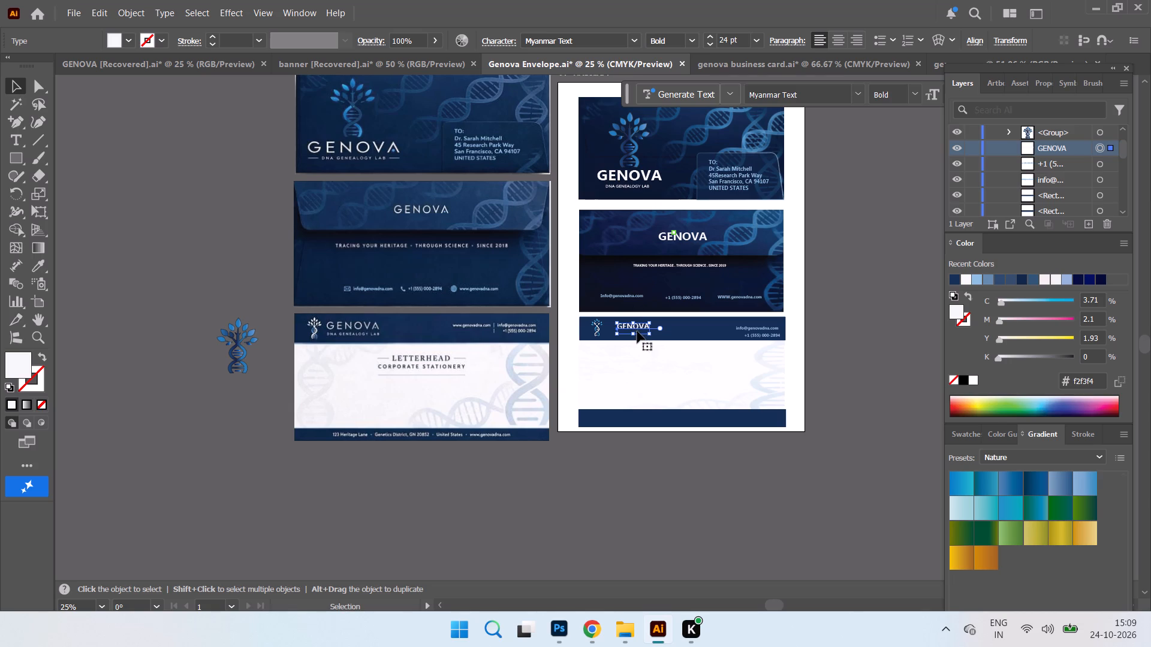
pyautogui.click(635, 328)
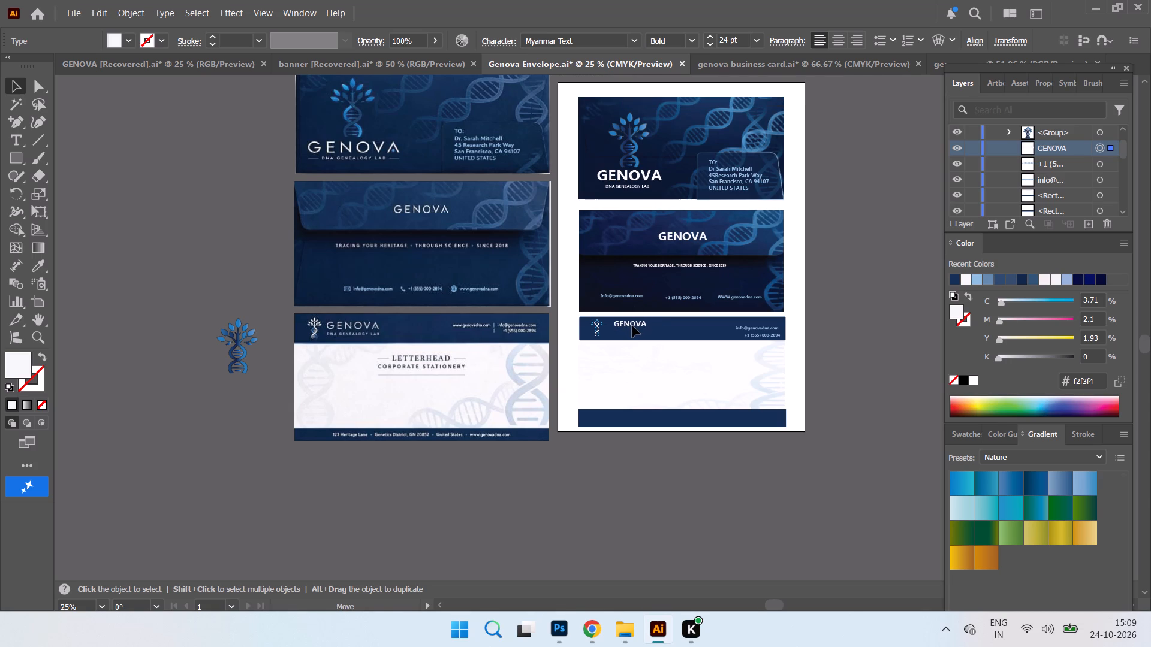
pyautogui.click(847, 226)
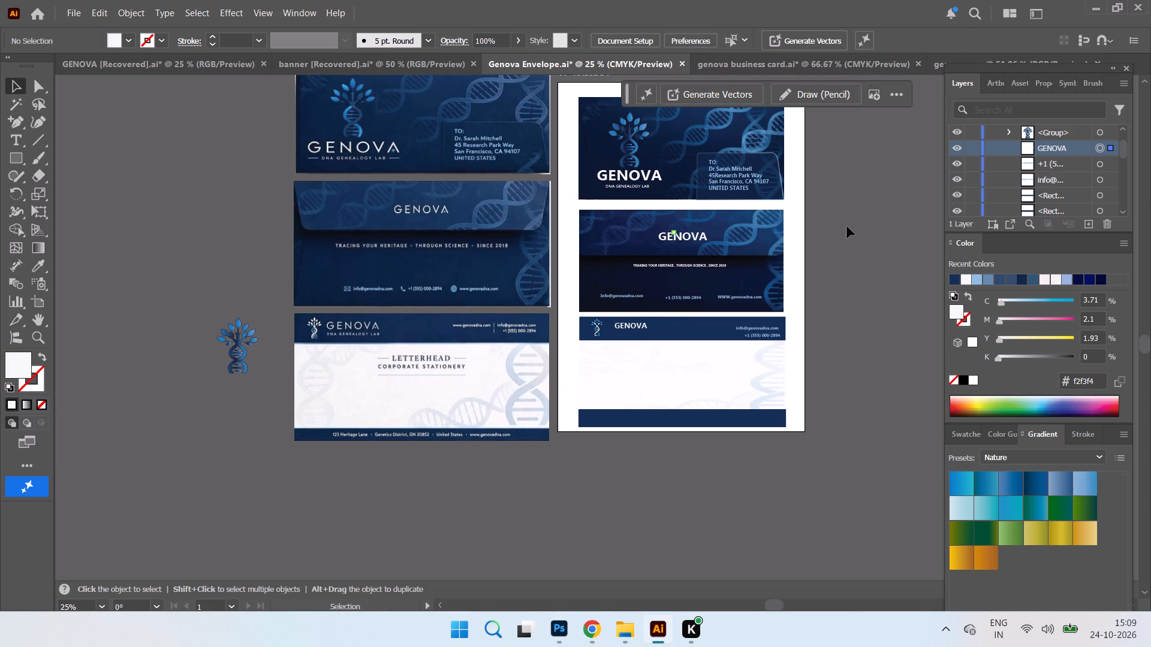
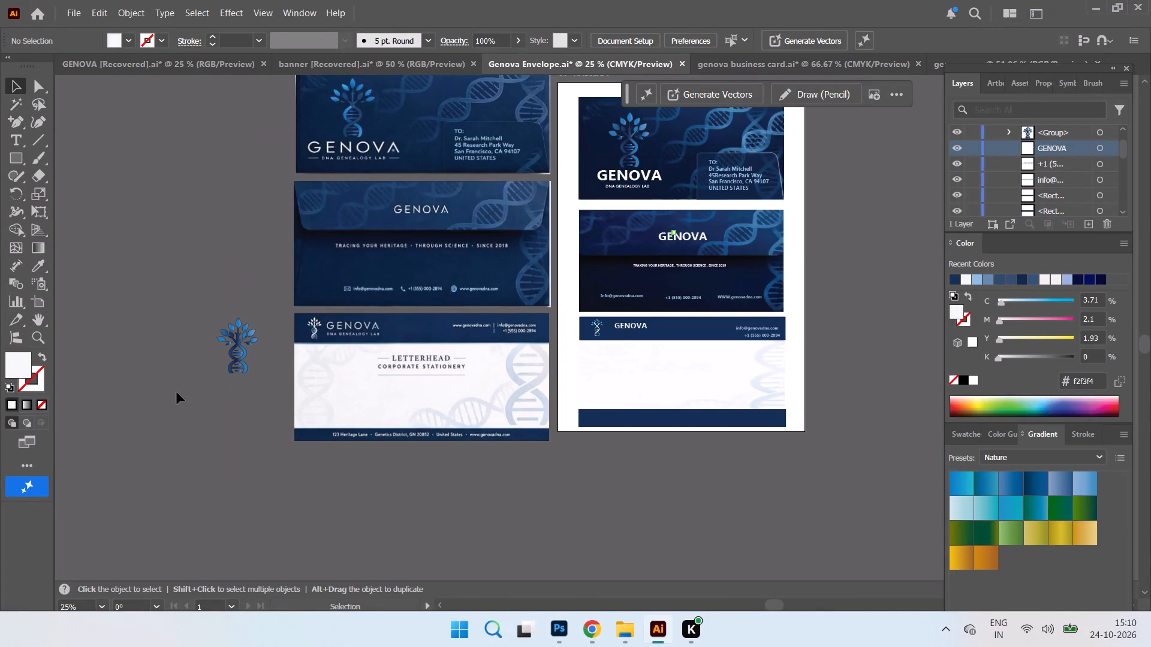
# Move the spare DNA tree logo on the canvas straight up, beside the lower part of the reference envelope back.
pyautogui.moveTo(214, 302); pyautogui.dragTo(256, 403)
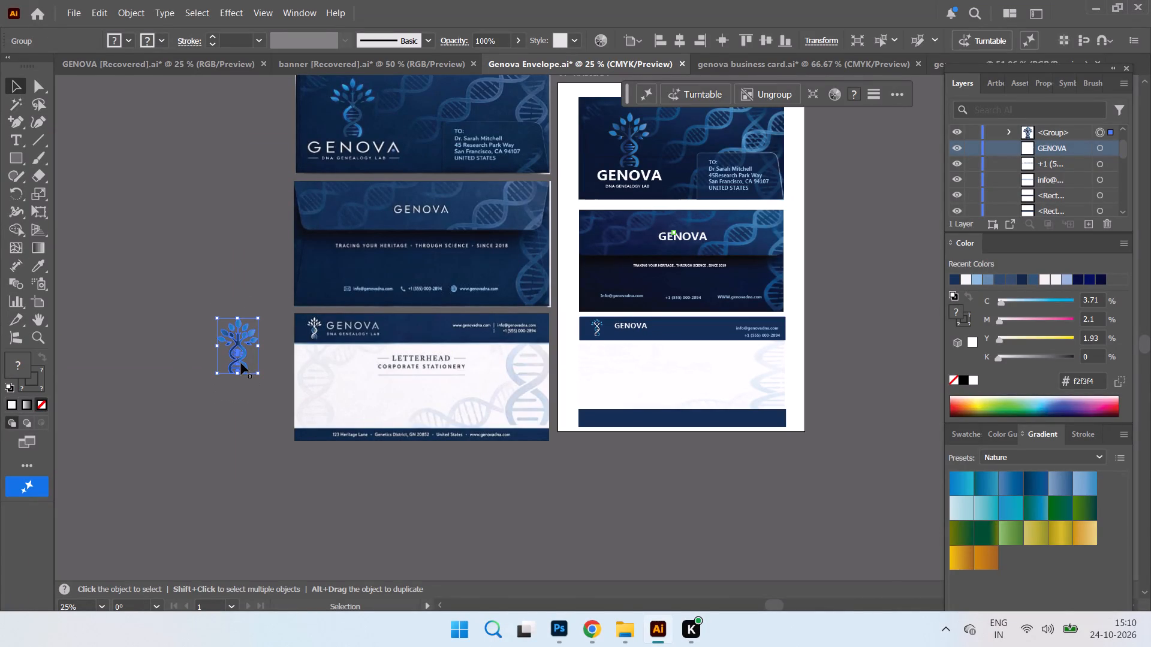
pyautogui.moveTo(241, 363); pyautogui.dragTo(241, 319)
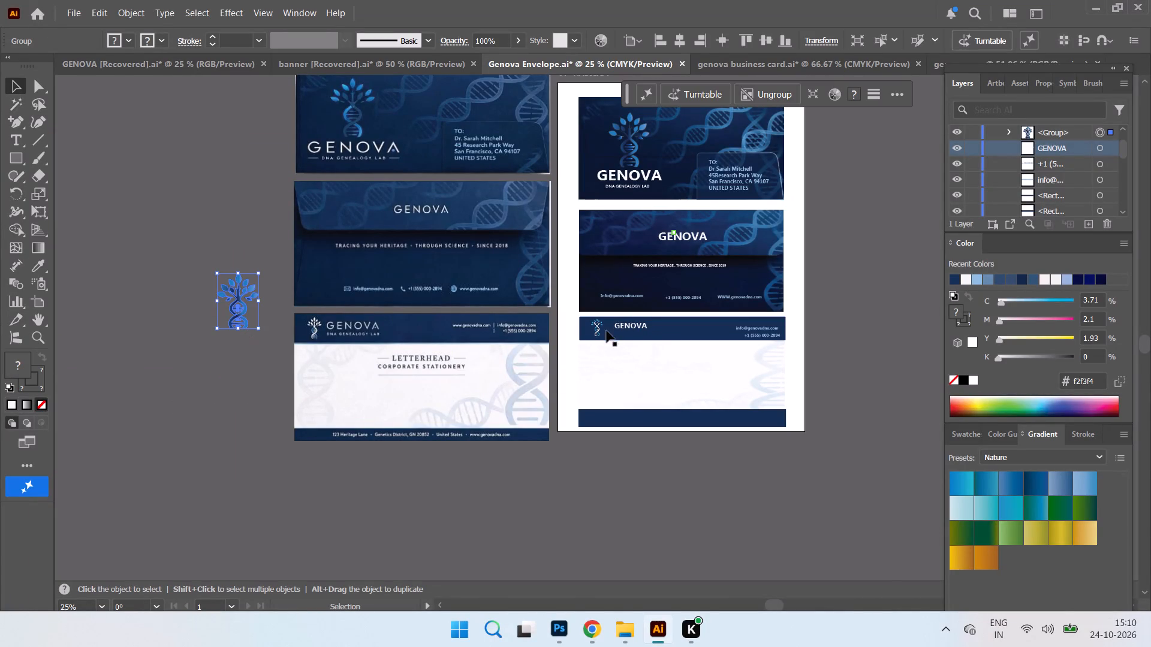
# Add a text line reading DNA GENEALOGY DNA on the empty canvas below the artboard, in Myanmar Text Bold.
pyautogui.click(632, 328)
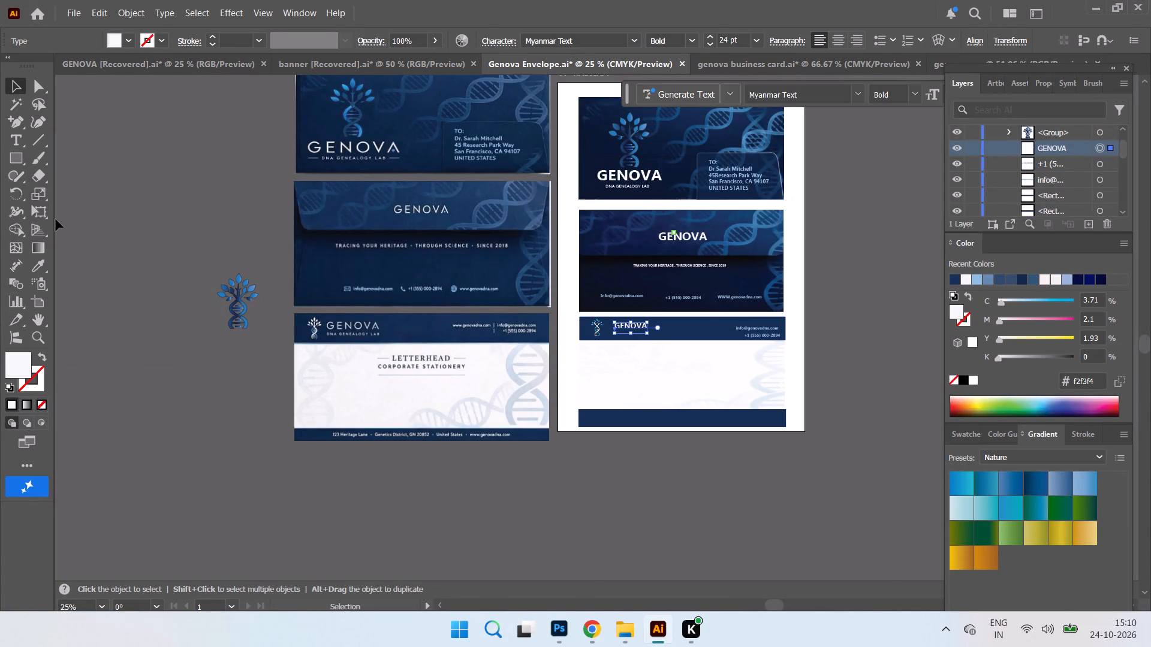
pyautogui.click(11, 137)
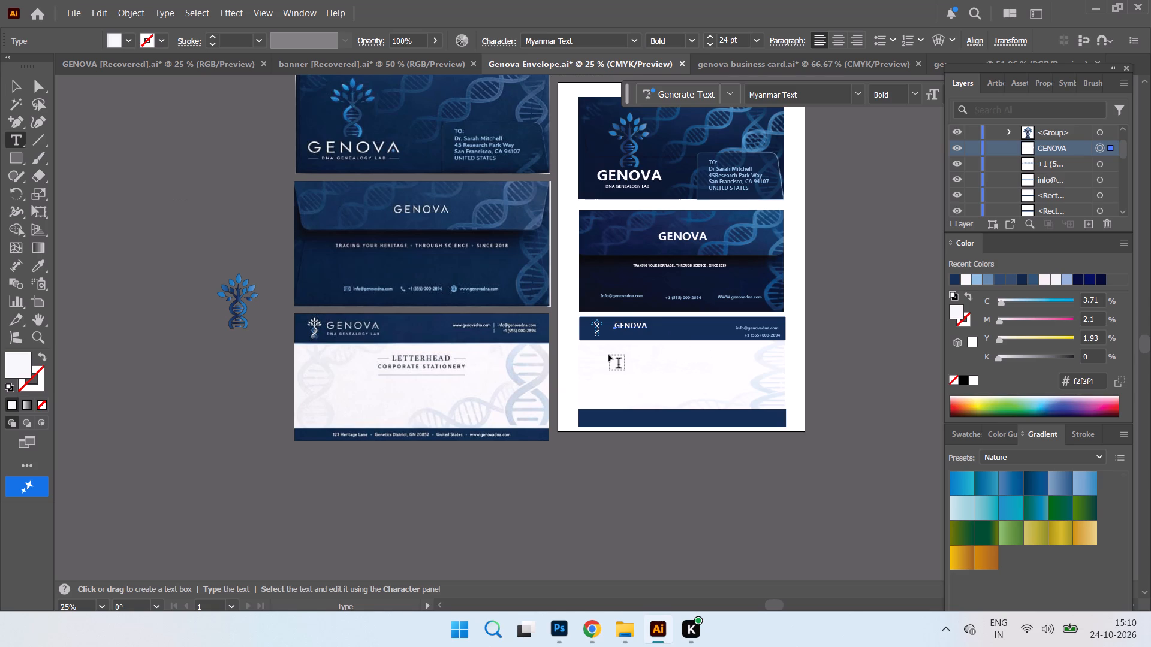
pyautogui.click(584, 488)
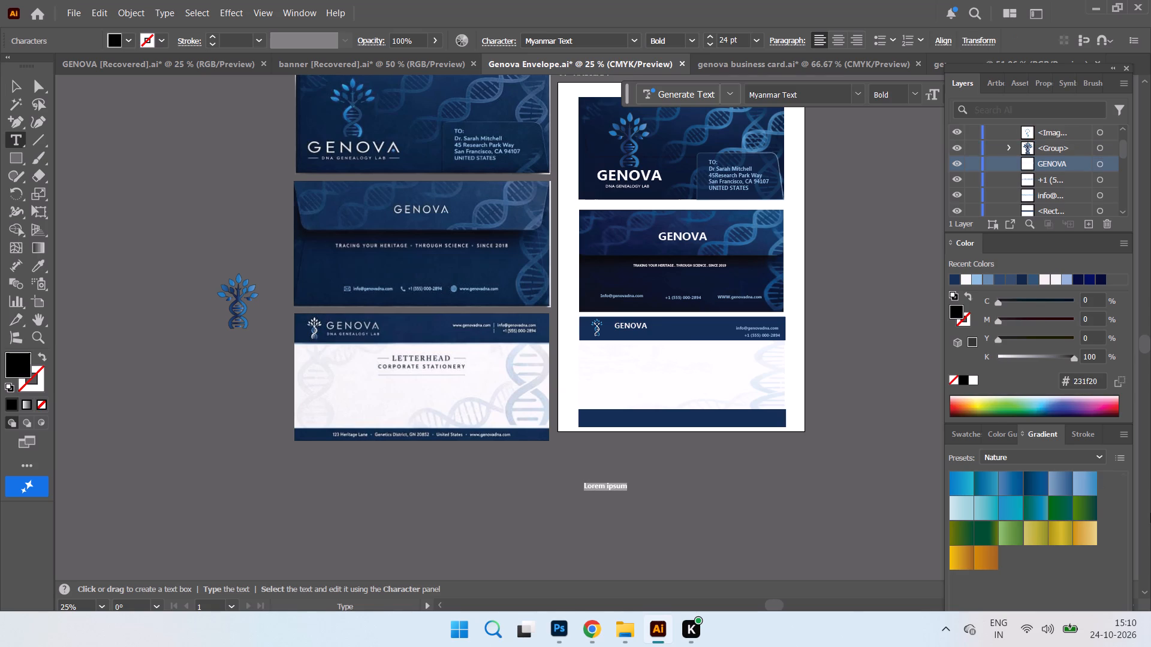
pyautogui.write('DNA')
pyautogui.press('space')
pyautogui.press('g')
pyautogui.press('e')
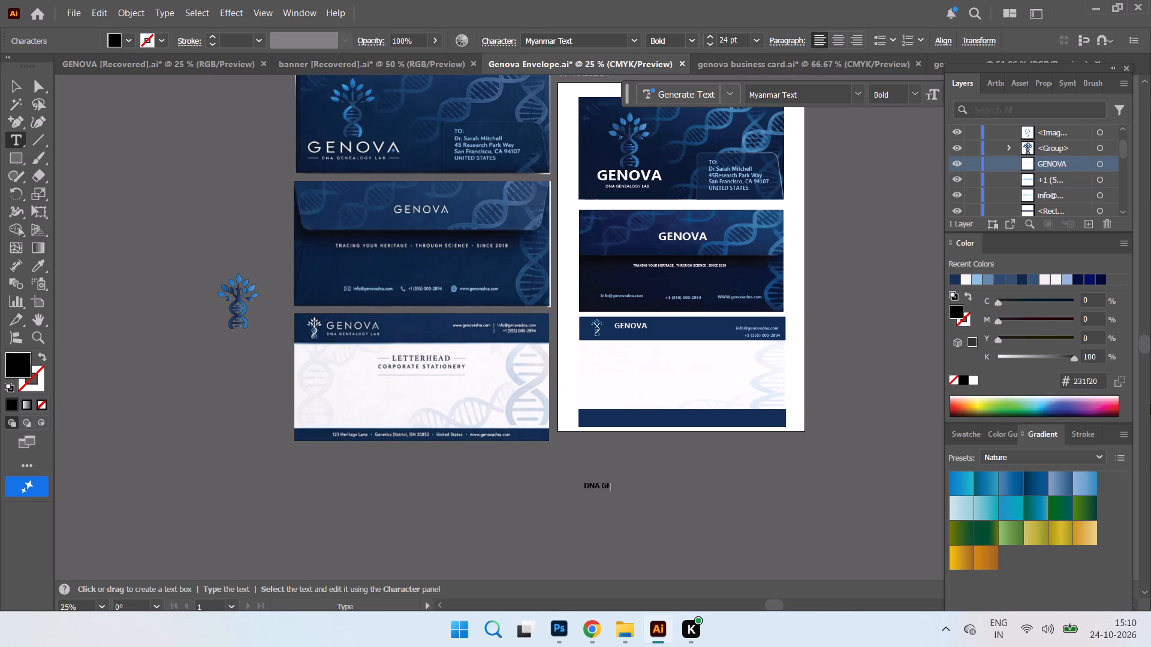
pyautogui.write('NEA')
pyautogui.write('LOGY')
pyautogui.press('space')
pyautogui.write('DNA')
pyautogui.click(13, 88)
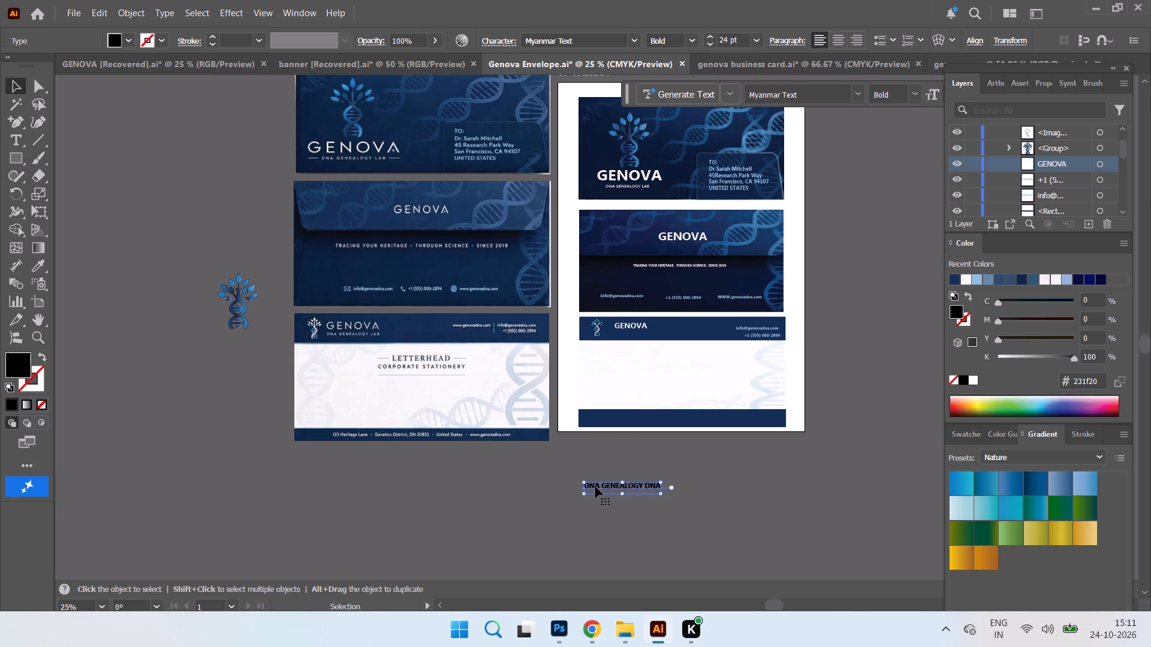
# Change the fill colour of the DNA GENEALOGY DNA text to near-white.
pyautogui.doubleClick(22, 361)
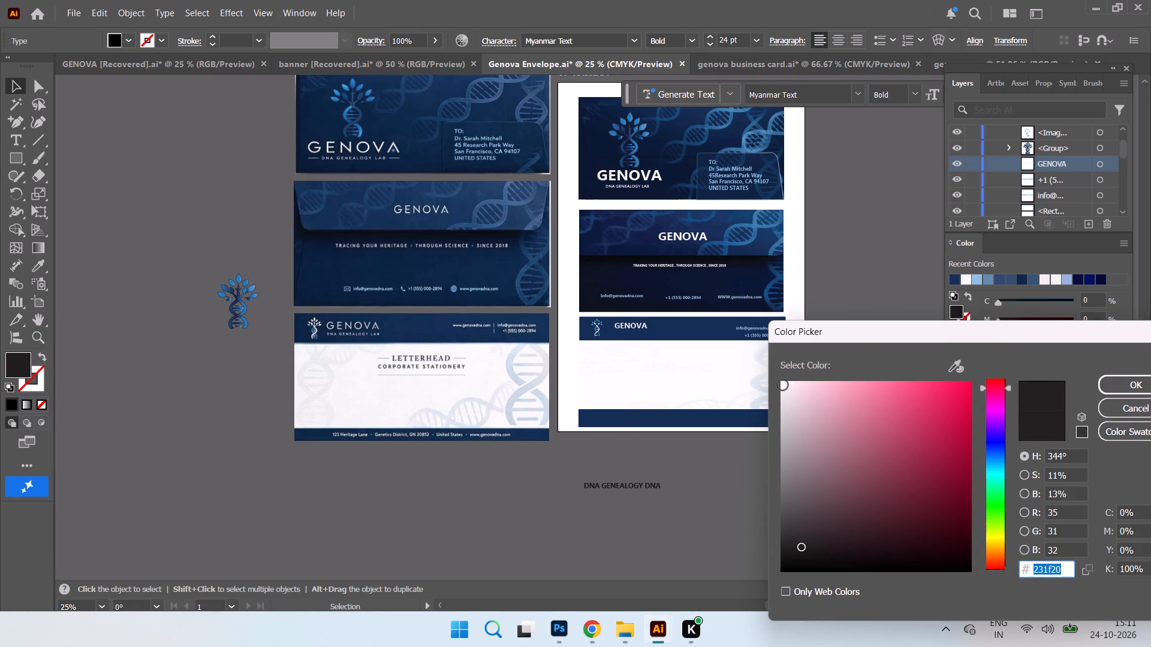
pyautogui.click(783, 385)
pyautogui.click(1136, 388)
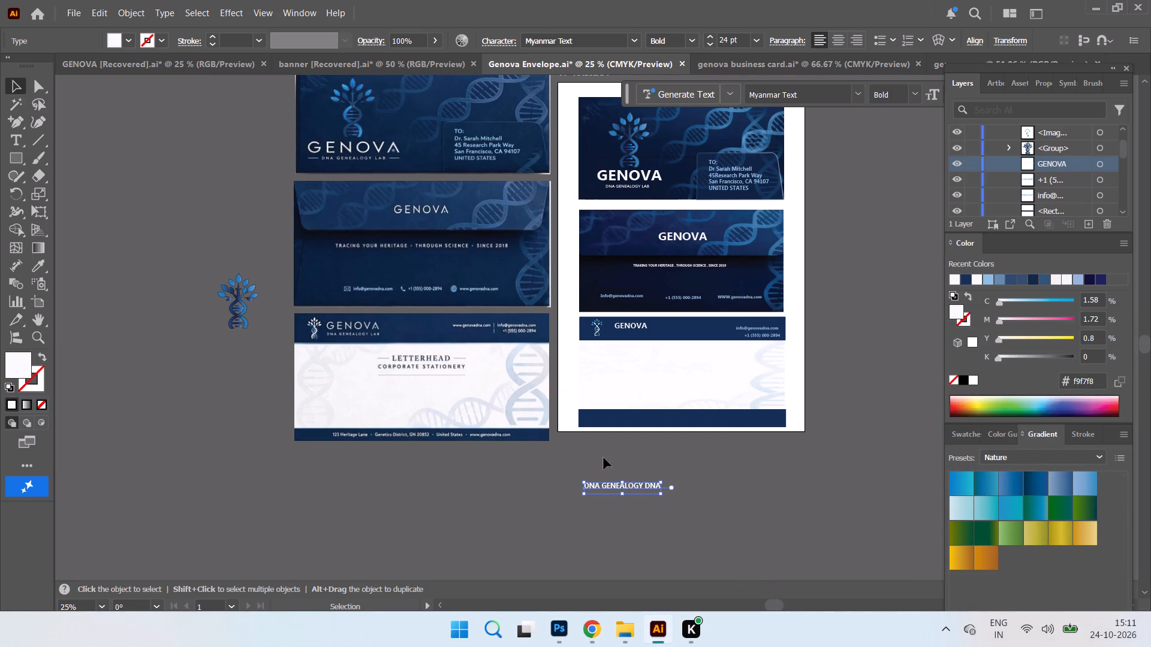
# Place the DNA GENEALOGY DNA text directly beneath GENOVA in the letterhead header, with its font size set to 12 pt.
pyautogui.moveTo(617, 486); pyautogui.dragTo(640, 335)
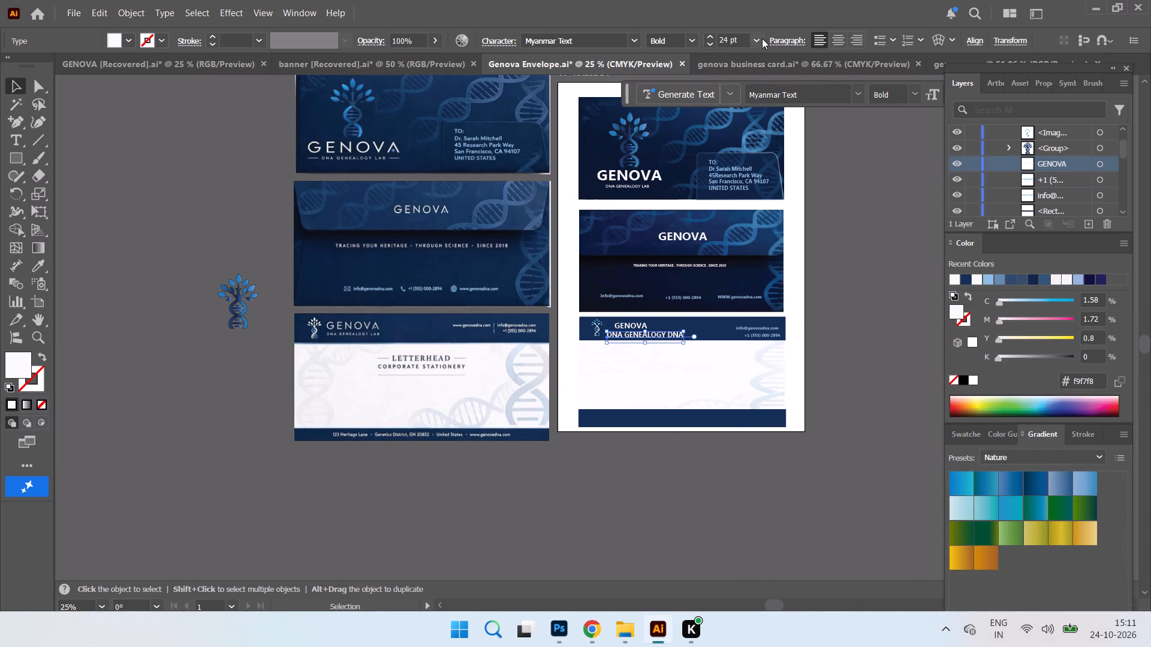
pyautogui.click(761, 39)
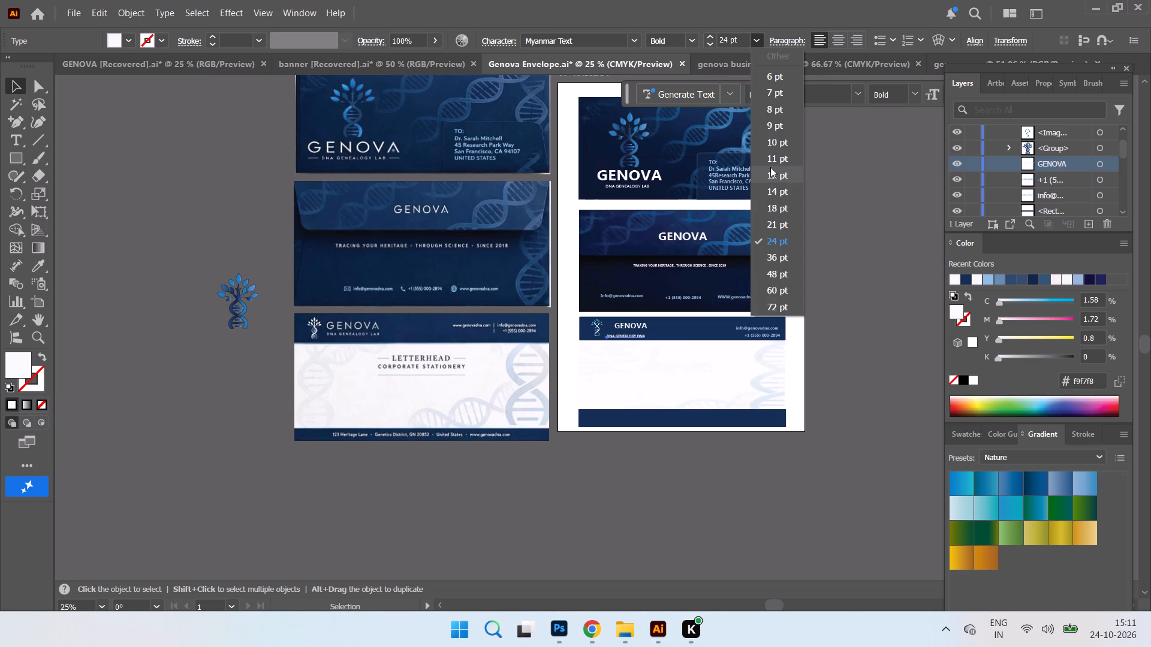
pyautogui.click(770, 167)
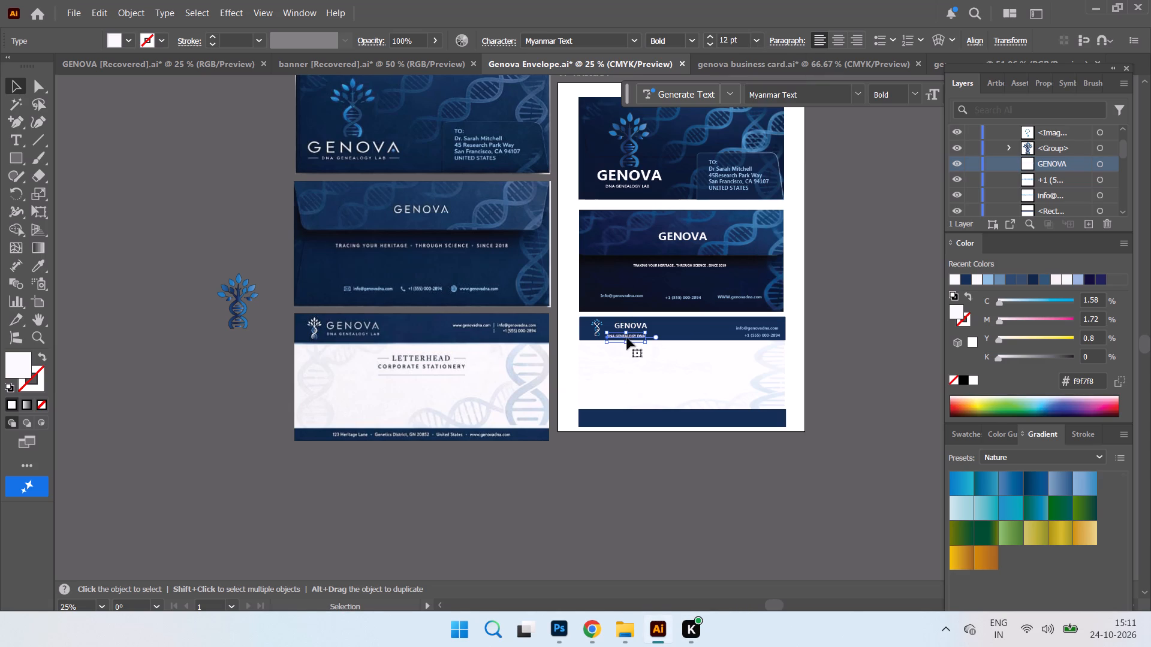
pyautogui.click(633, 338)
pyautogui.click(84, 144)
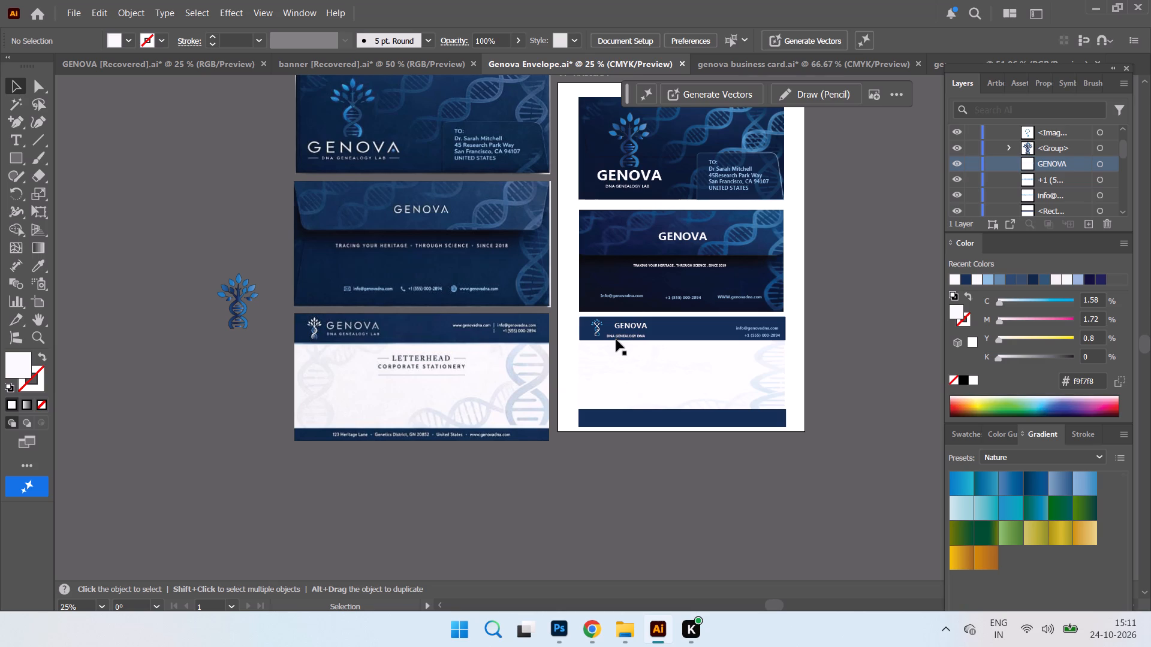
pyautogui.moveTo(616, 337); pyautogui.dragTo(622, 333)
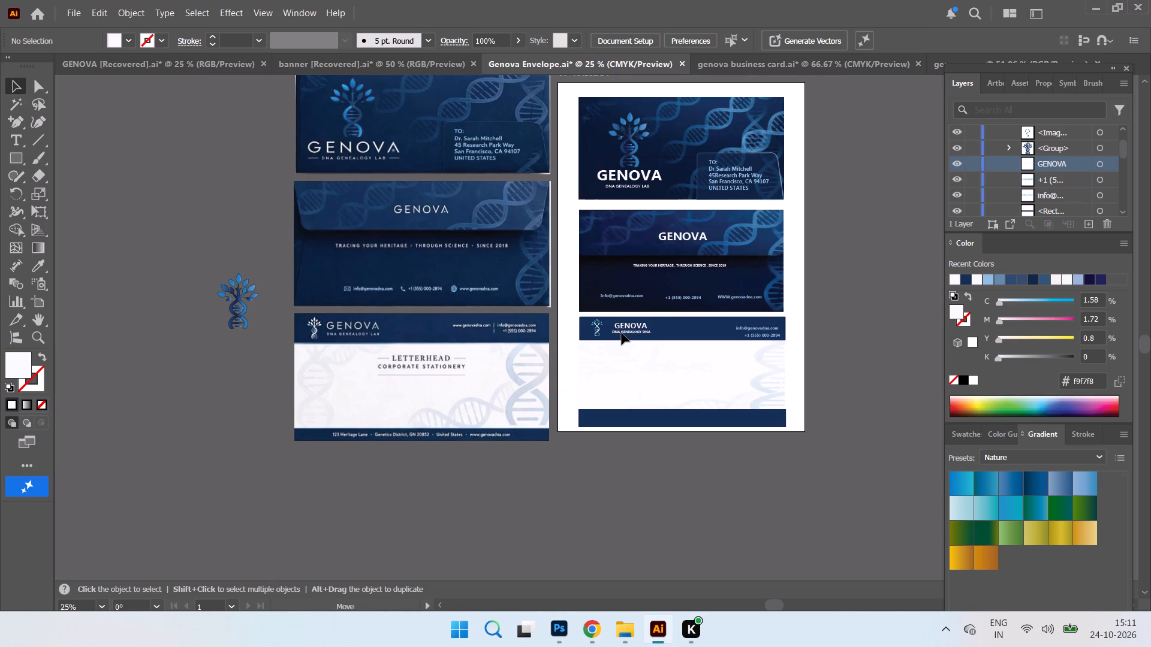
pyautogui.moveTo(622, 333); pyautogui.dragTo(622, 334)
pyautogui.click(902, 282)
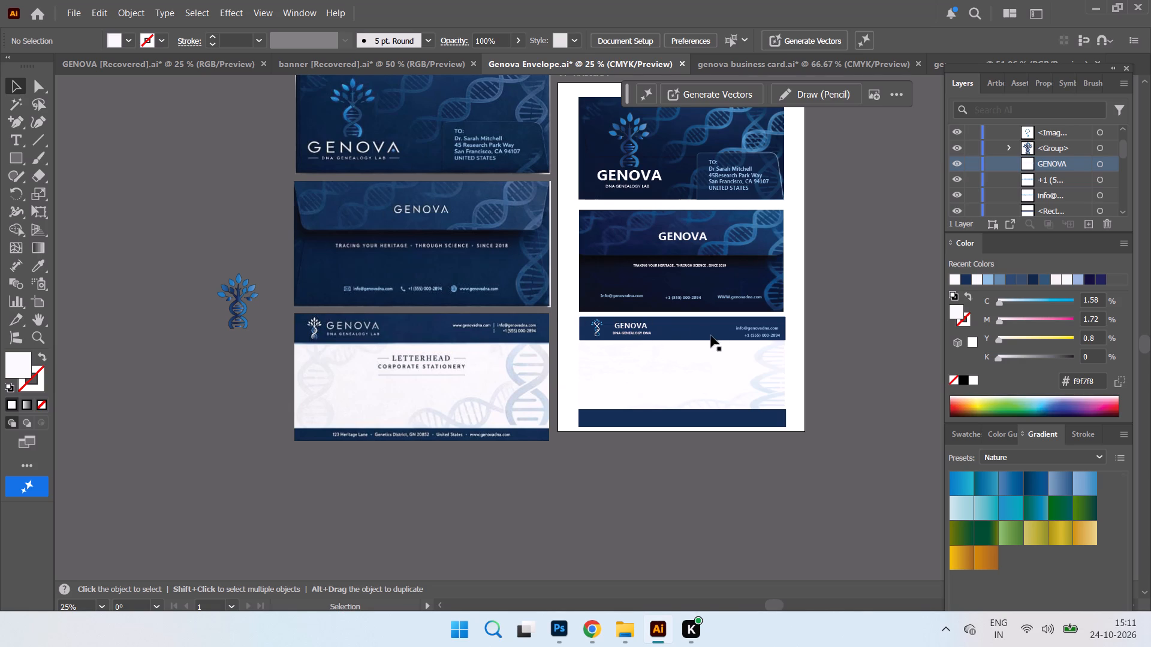
# Set the font size of the GENOVA text in the letterhead header to 21 pt.
pyautogui.click(631, 328)
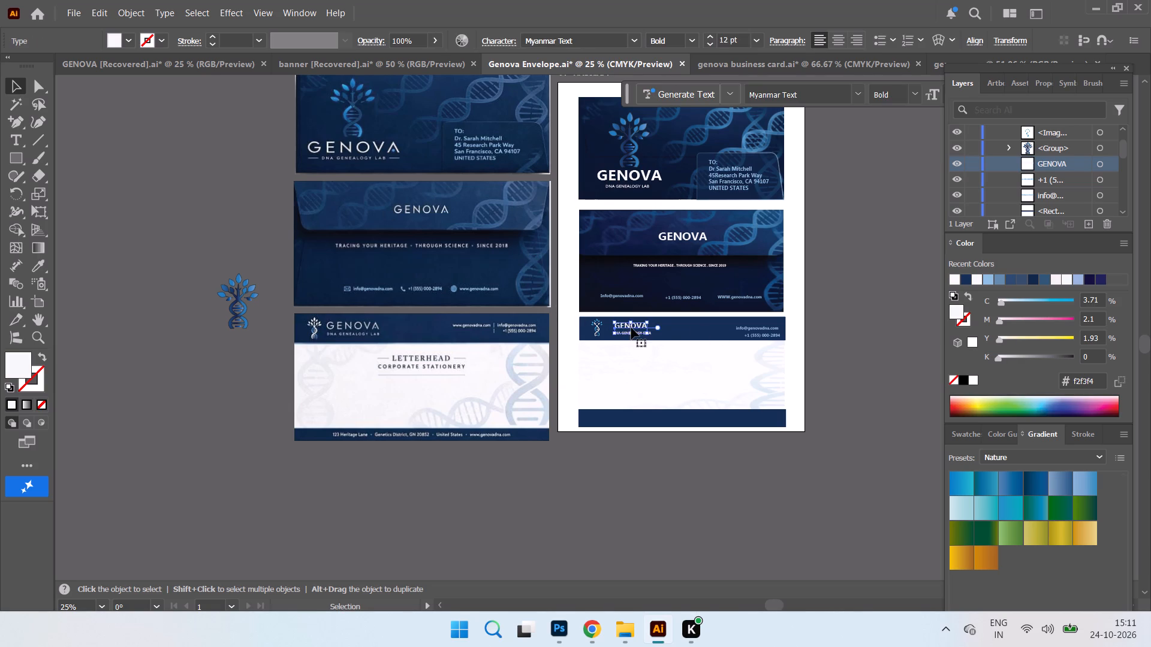
pyautogui.click(757, 47)
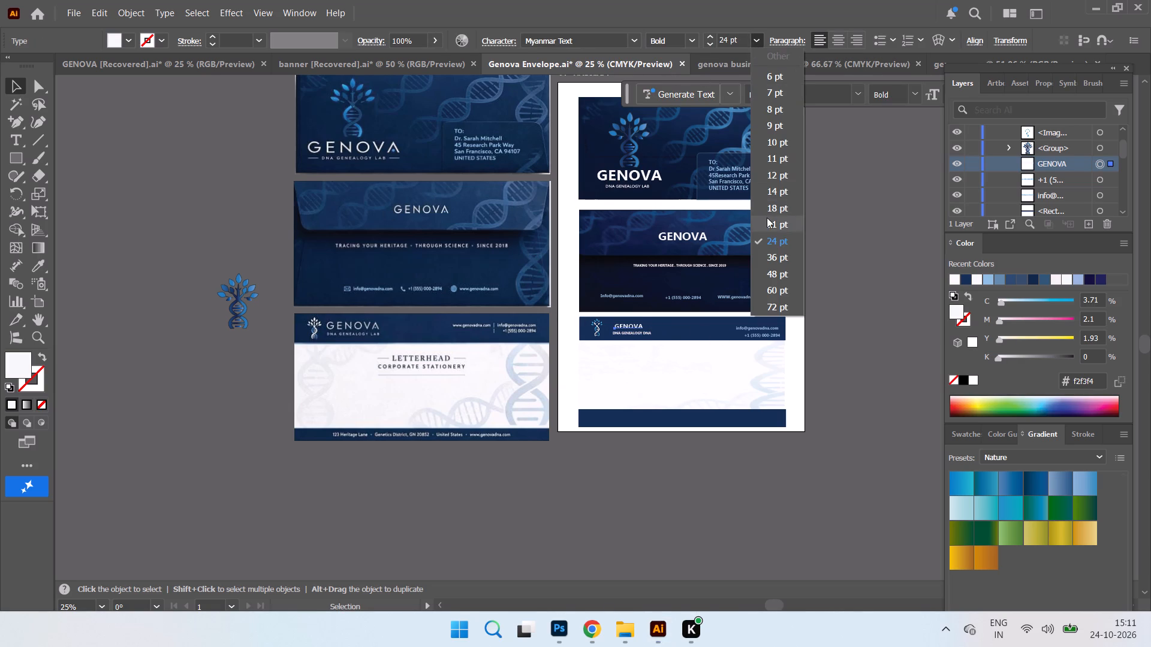
pyautogui.click(766, 222)
pyautogui.click(864, 277)
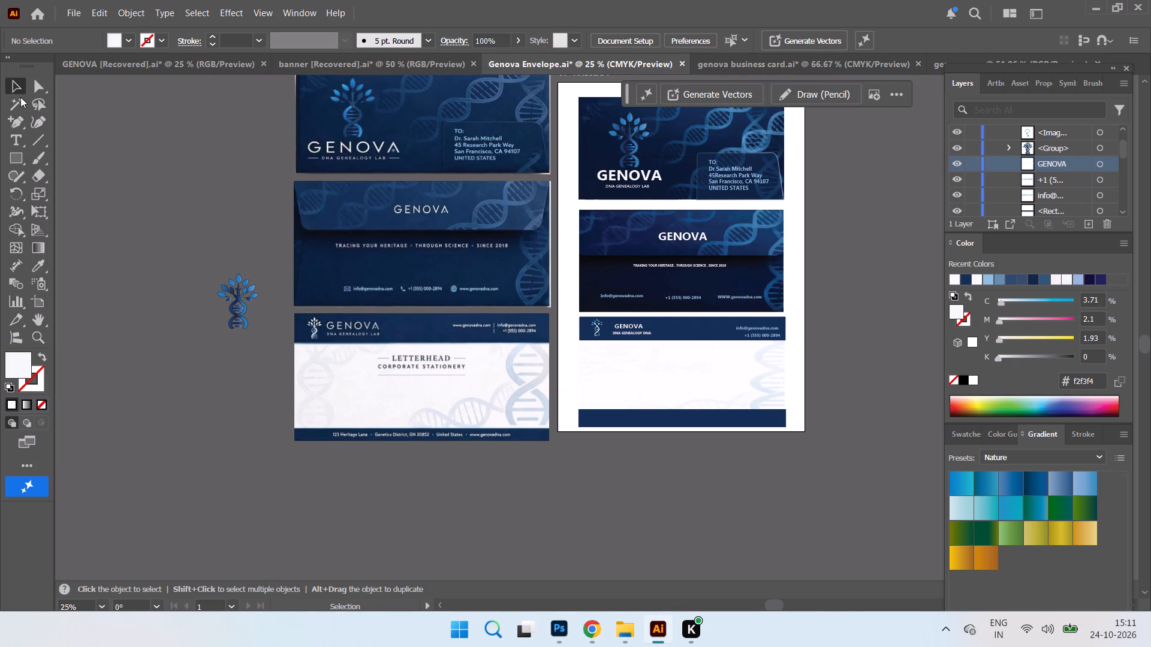
# Start a new text line on the letterhead's white body, just below the DNA GENEALOGY DNA tagline.
pyautogui.click(625, 333)
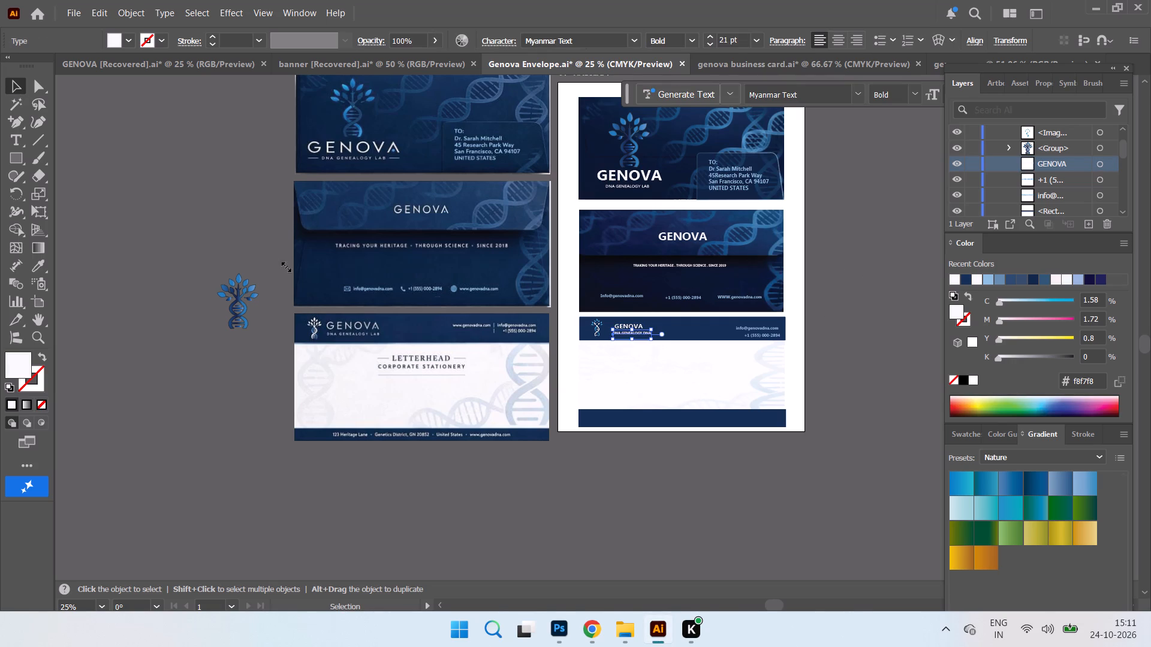
pyautogui.click(9, 138)
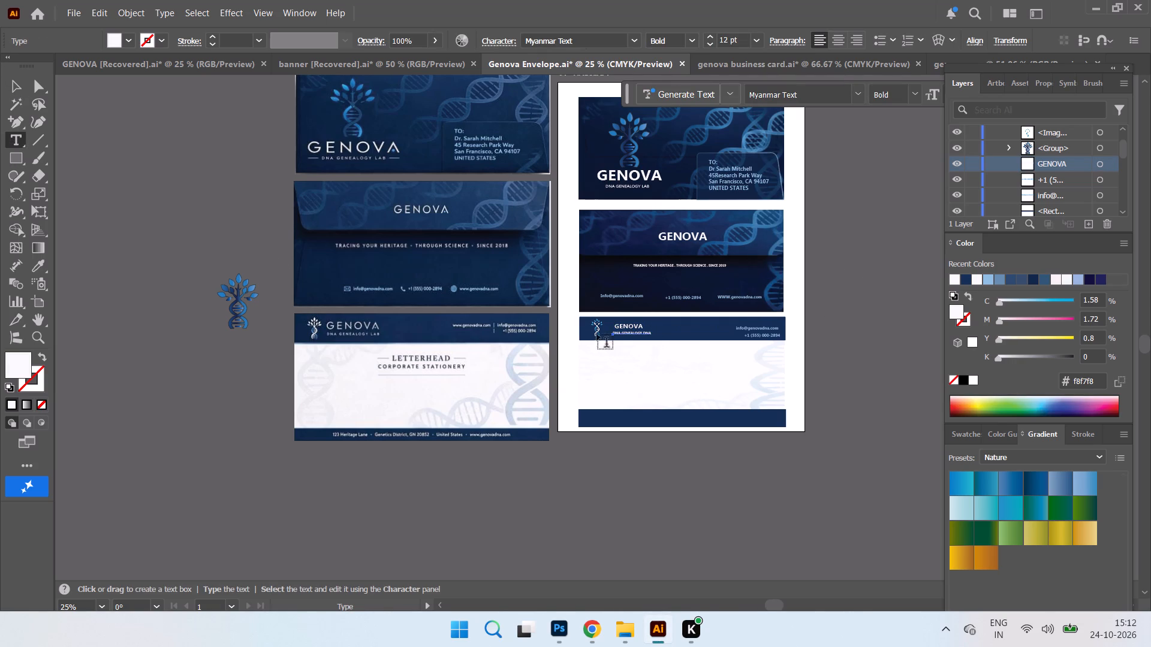
pyautogui.click(622, 349)
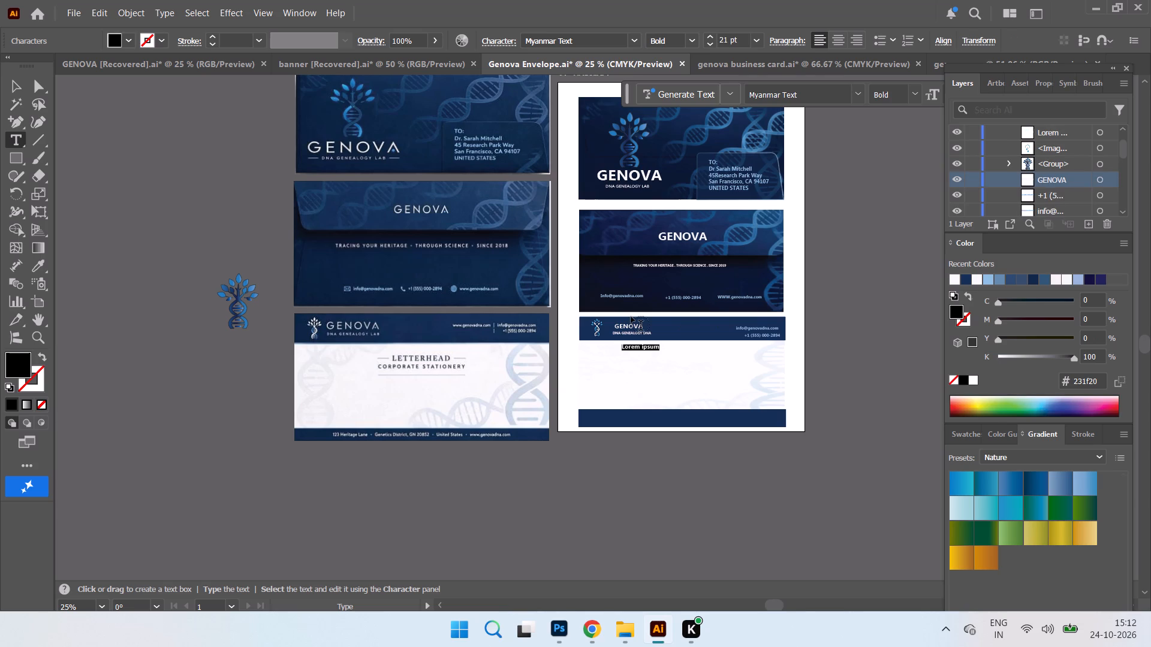
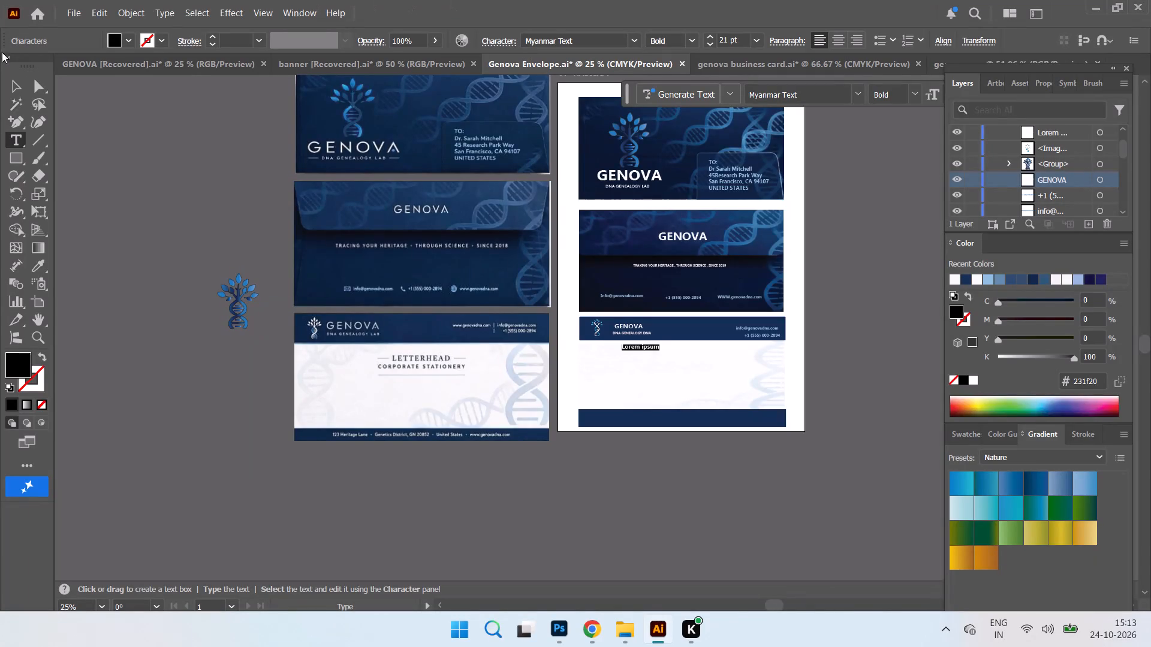
# Delete the placeholder text line just below the DNA GENEALOGY DNA tagline on the letterhead.
pyautogui.click(20, 90)
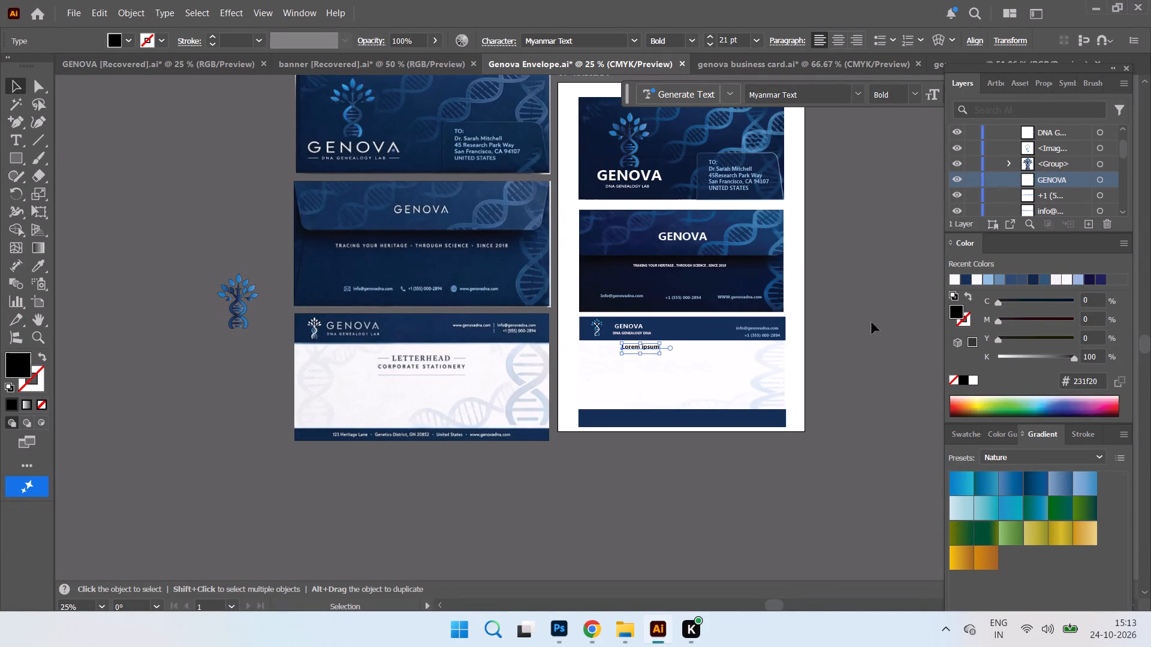
pyautogui.press('Delete')
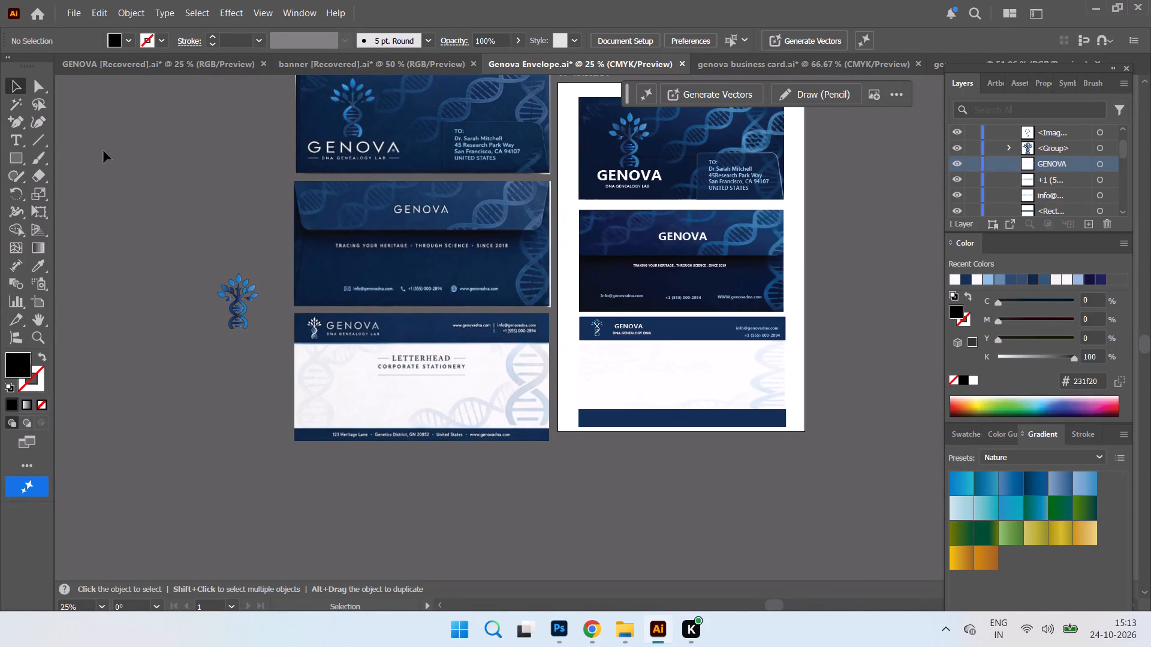
# Add the text LETTERHEAD in capitals on the letterhead's white body, just below the navy header bar.
pyautogui.click(8, 142)
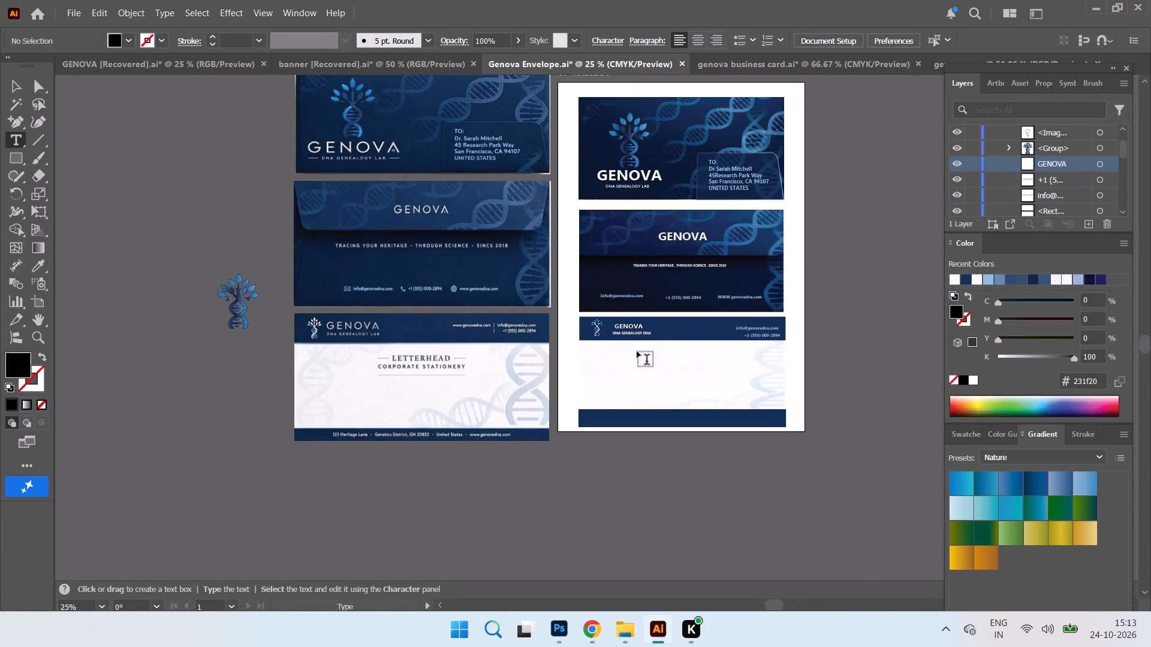
pyautogui.click(637, 352)
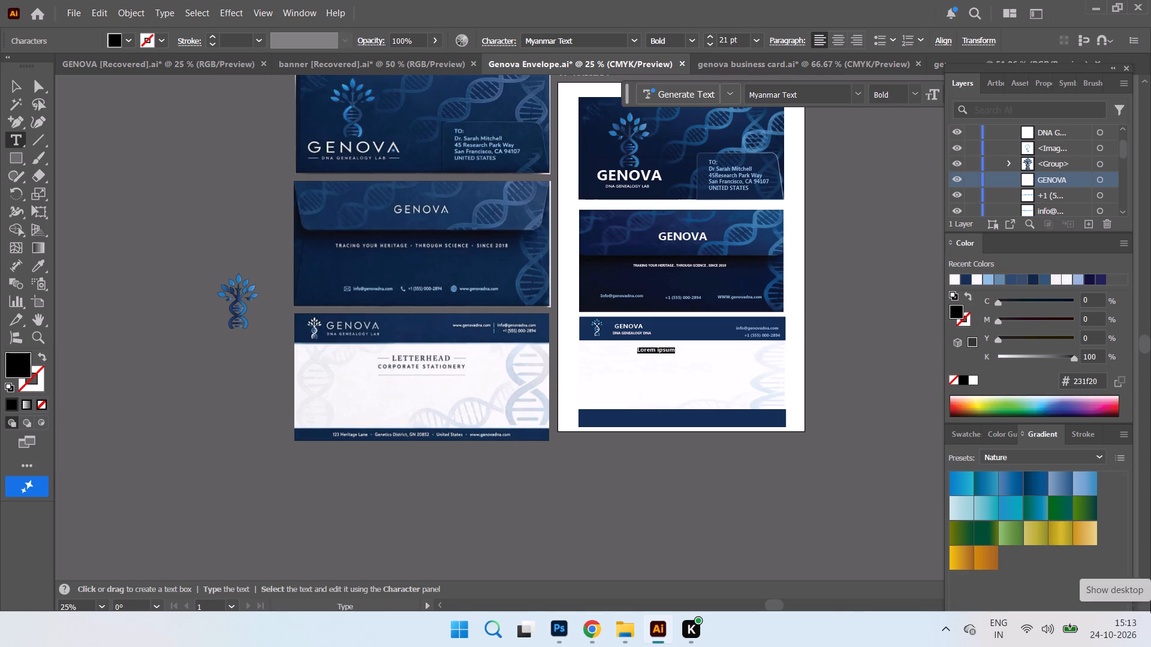
pyautogui.press('l')
pyautogui.press('e')
pyautogui.press('t')
pyautogui.press('t')
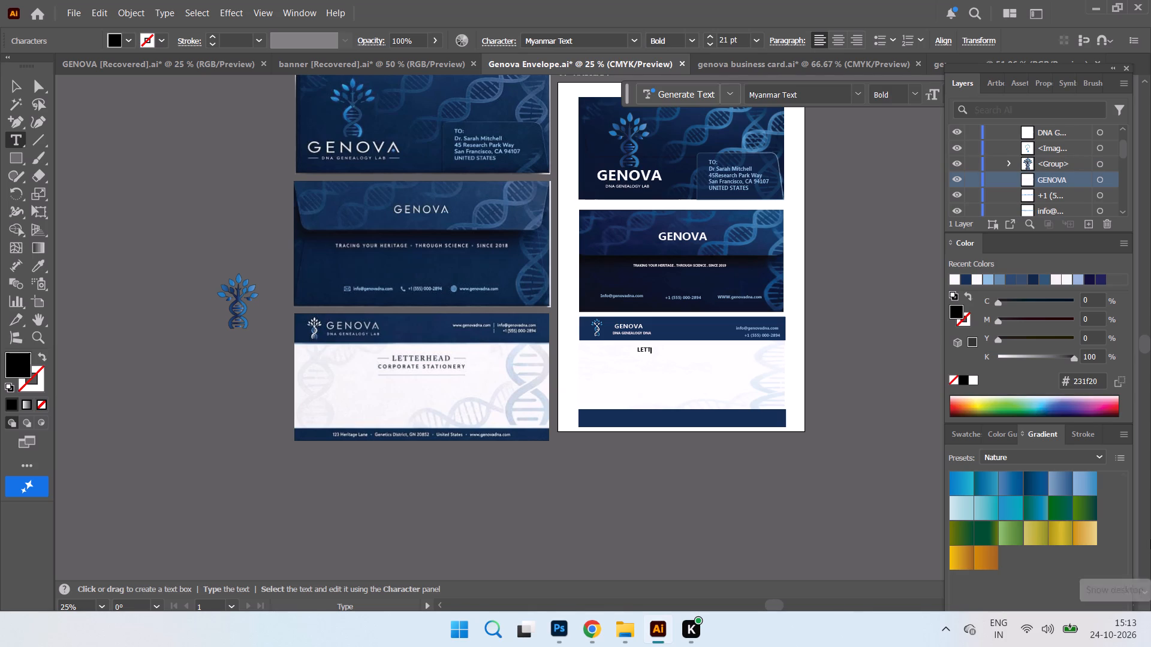
pyautogui.write('ERH')
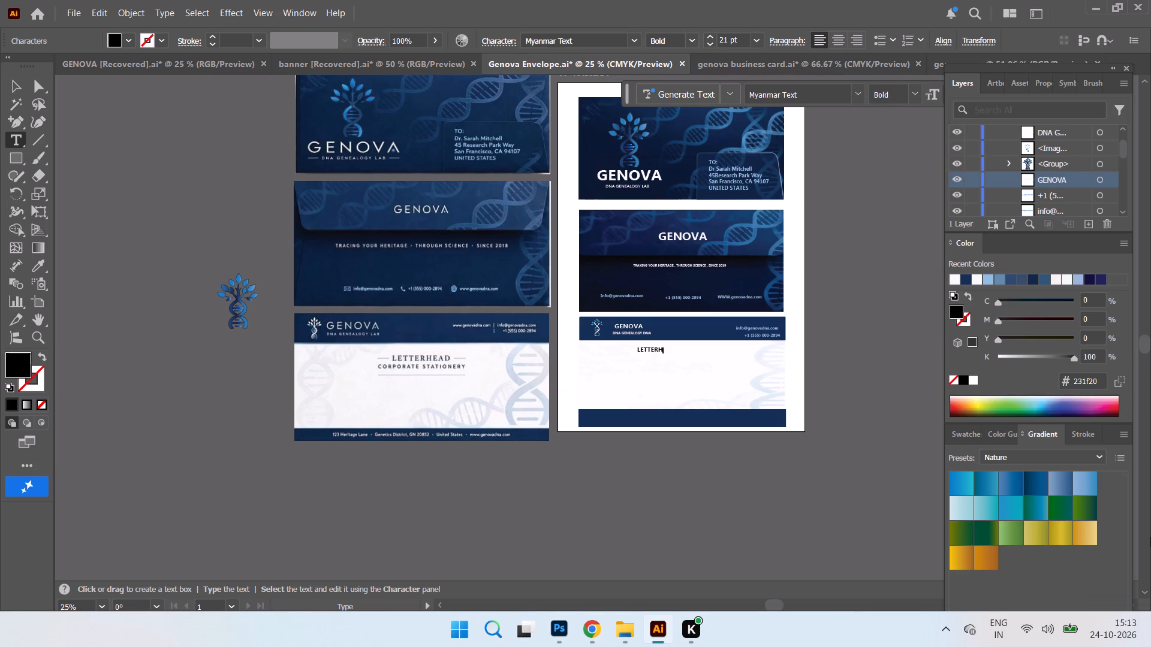
pyautogui.write('EAD')
pyautogui.click(11, 87)
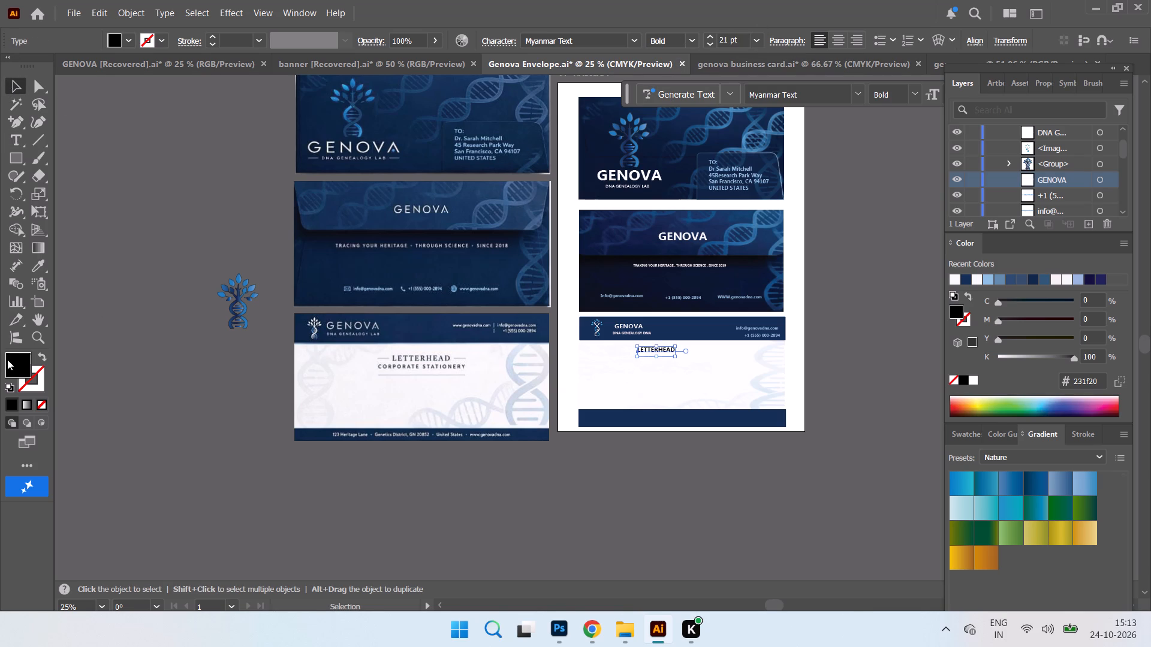
# Set the LETTERHEAD text to 24 pt and centre it horizontally in the upper part of the white body.
pyautogui.click(755, 40)
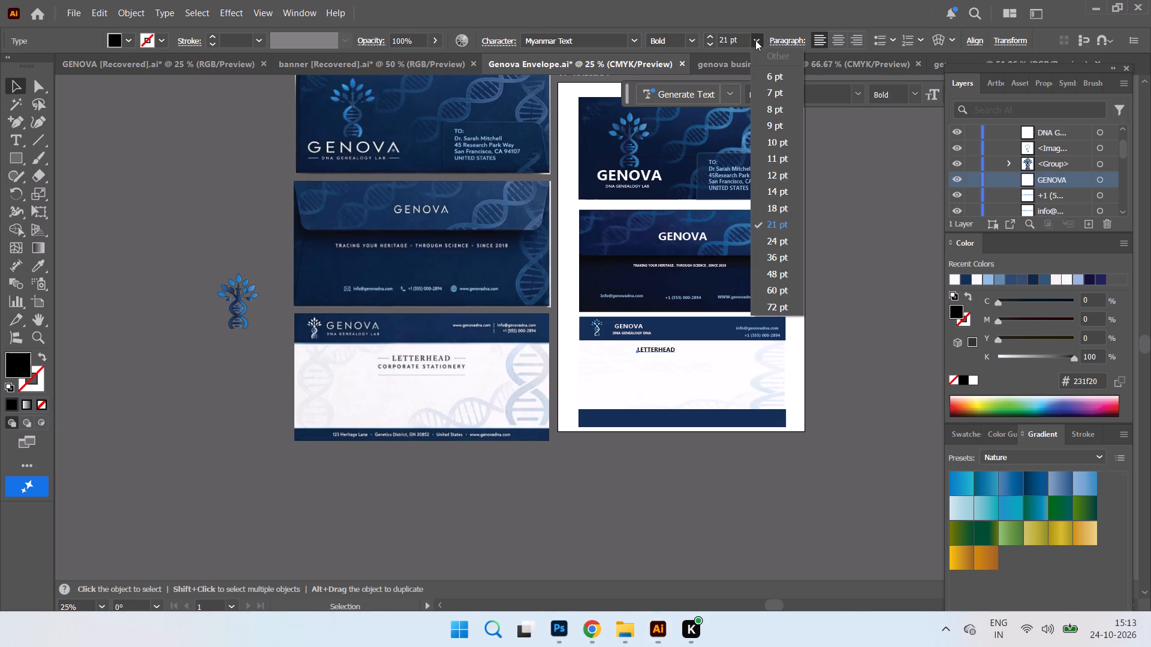
pyautogui.click(782, 245)
pyautogui.moveTo(656, 349); pyautogui.dragTo(676, 359)
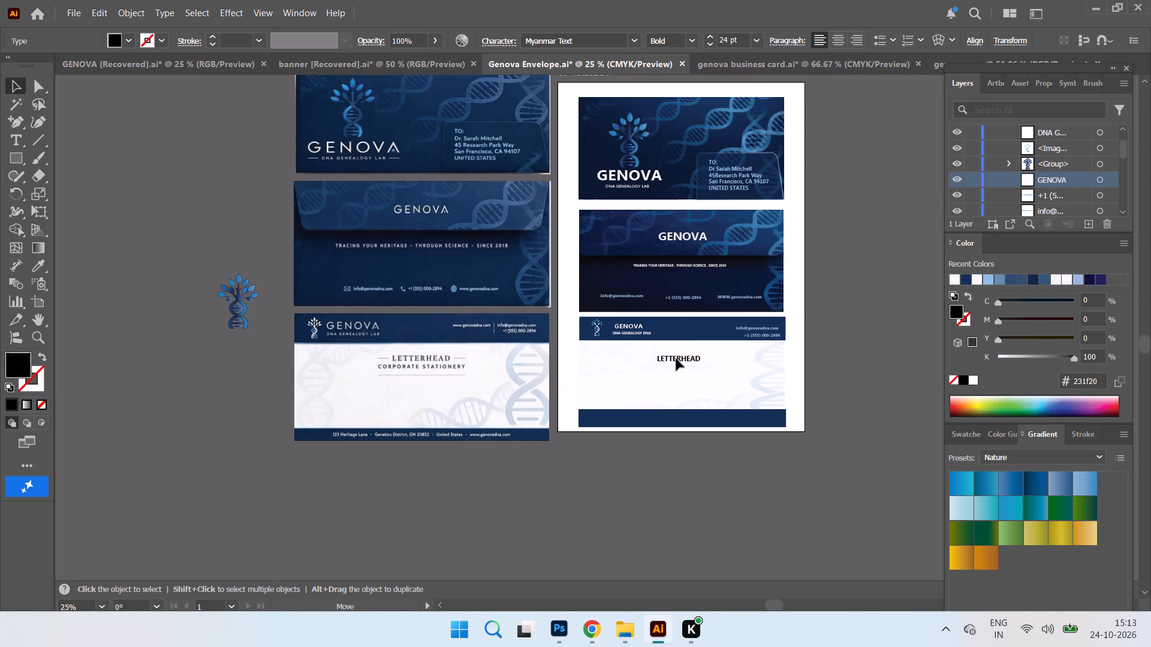
pyautogui.moveTo(676, 359); pyautogui.dragTo(676, 357)
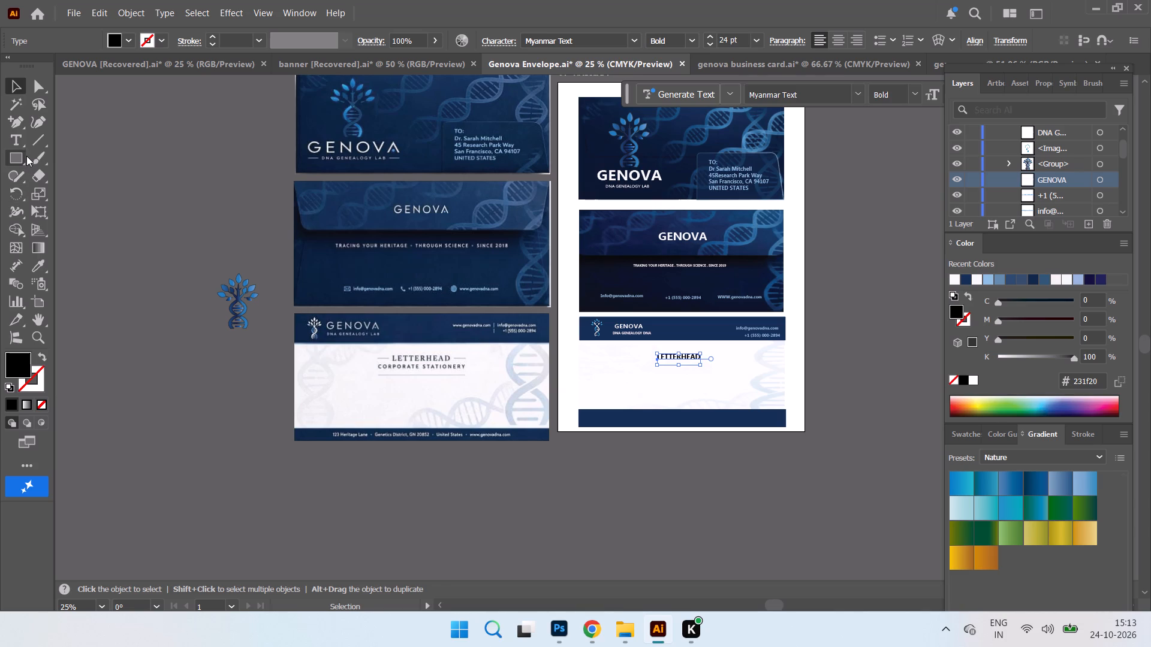
# Add the text CORPORATE STATIONERY in capitals and centre it directly beneath LETTERHEAD on the white body.
pyautogui.click(20, 141)
pyautogui.click(604, 366)
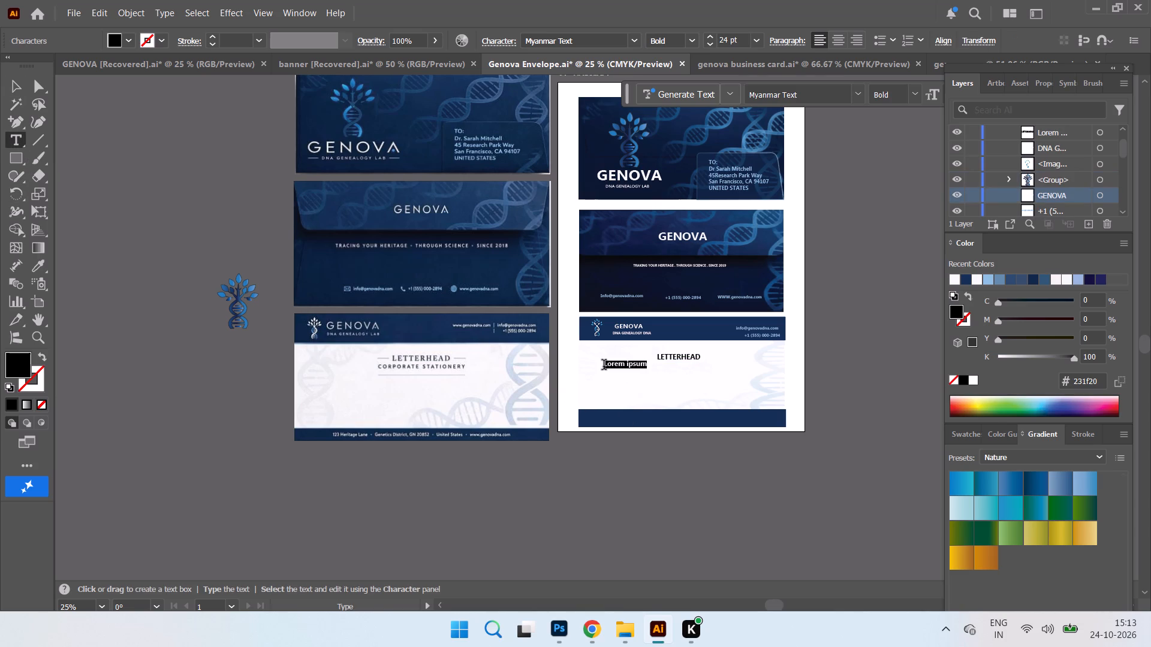
pyautogui.press('c')
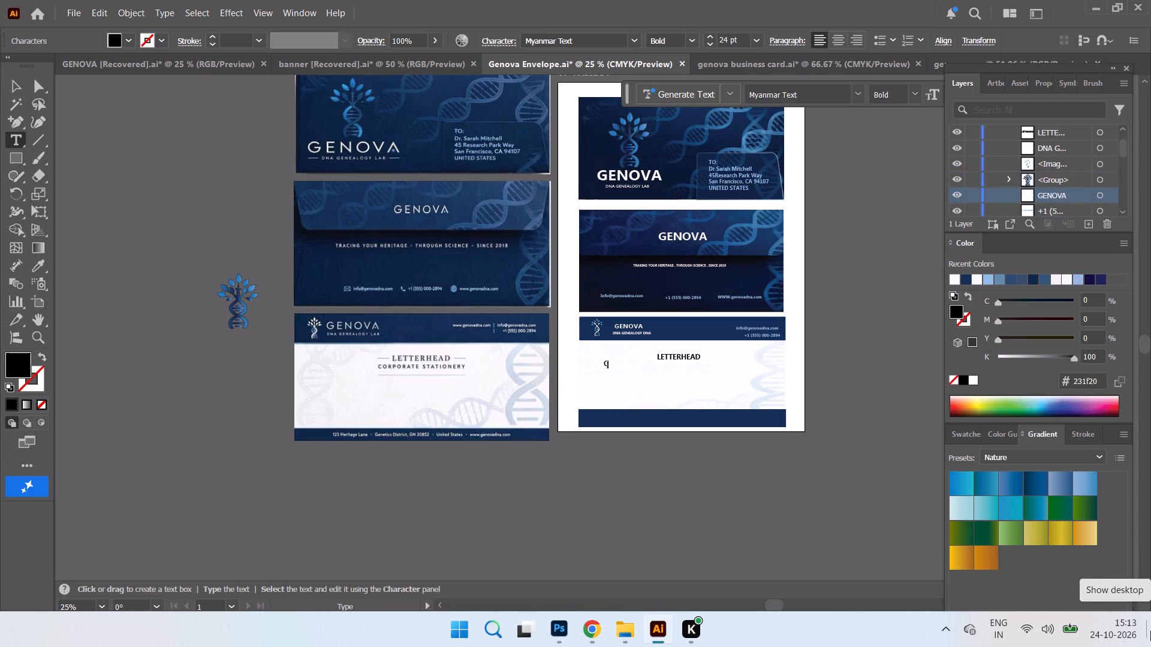
pyautogui.write('ORPO')
pyautogui.write('RATE')
pyautogui.press('space')
pyautogui.press('s')
pyautogui.write('TA')
pyautogui.press('t')
pyautogui.write('IO')
pyautogui.write('NERY')
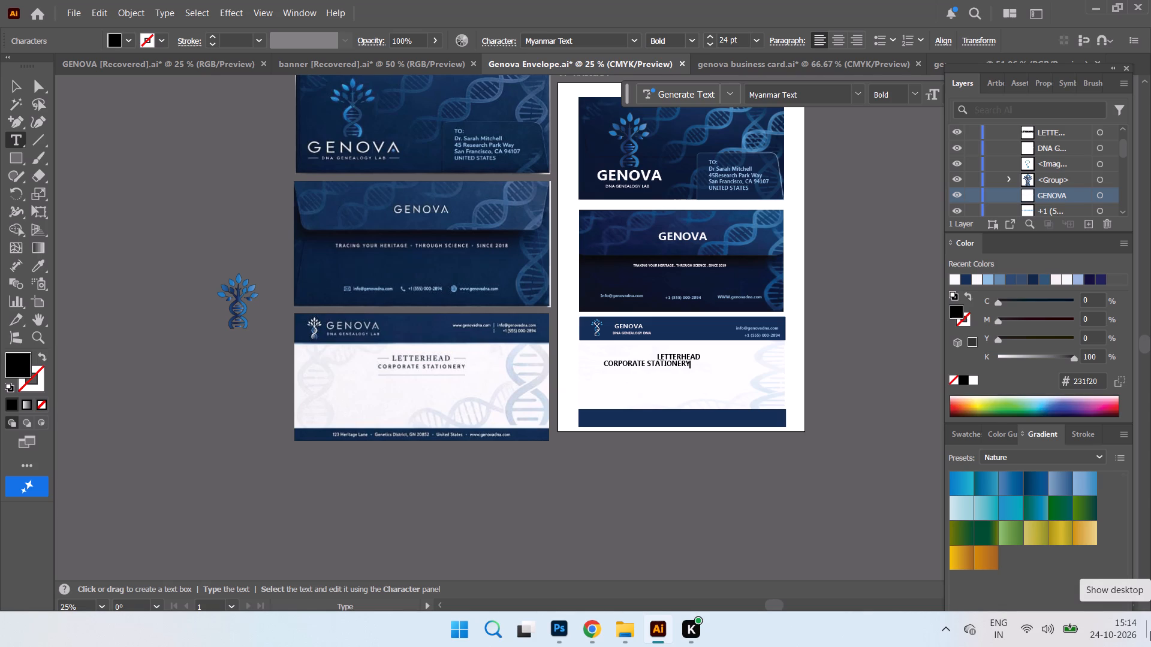
pyautogui.click(6, 85)
pyautogui.moveTo(670, 363); pyautogui.dragTo(676, 368)
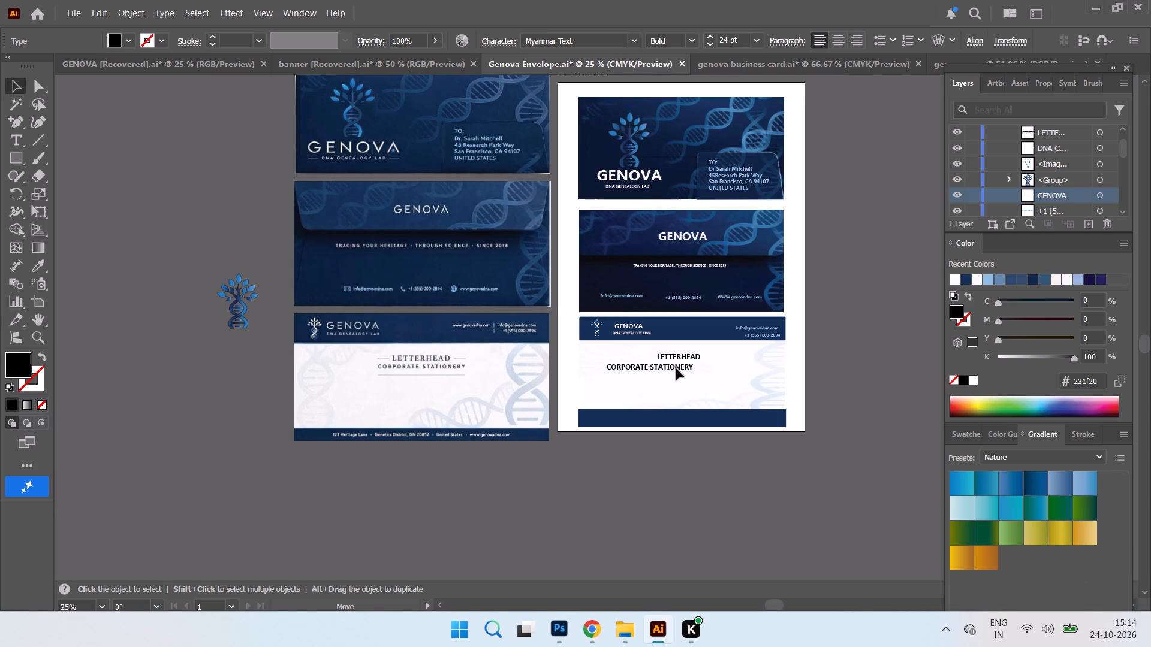
pyautogui.moveTo(676, 368); pyautogui.dragTo(701, 365)
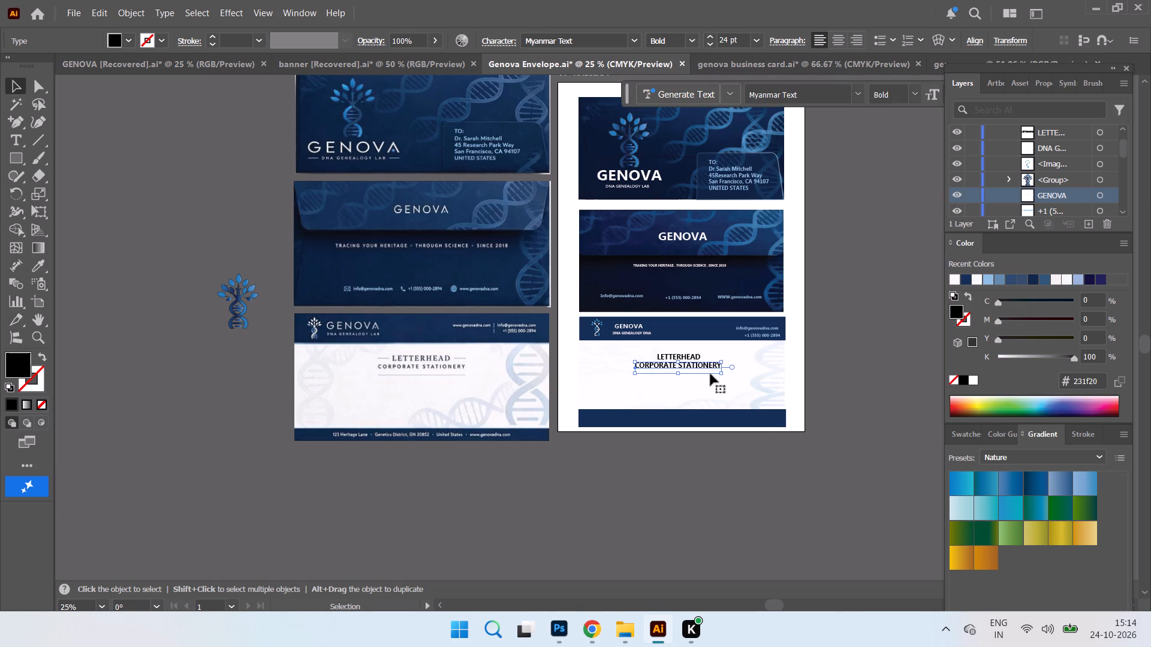
# Nudge the navy footer bar of the letterhead slightly downward.
pyautogui.click(726, 400)
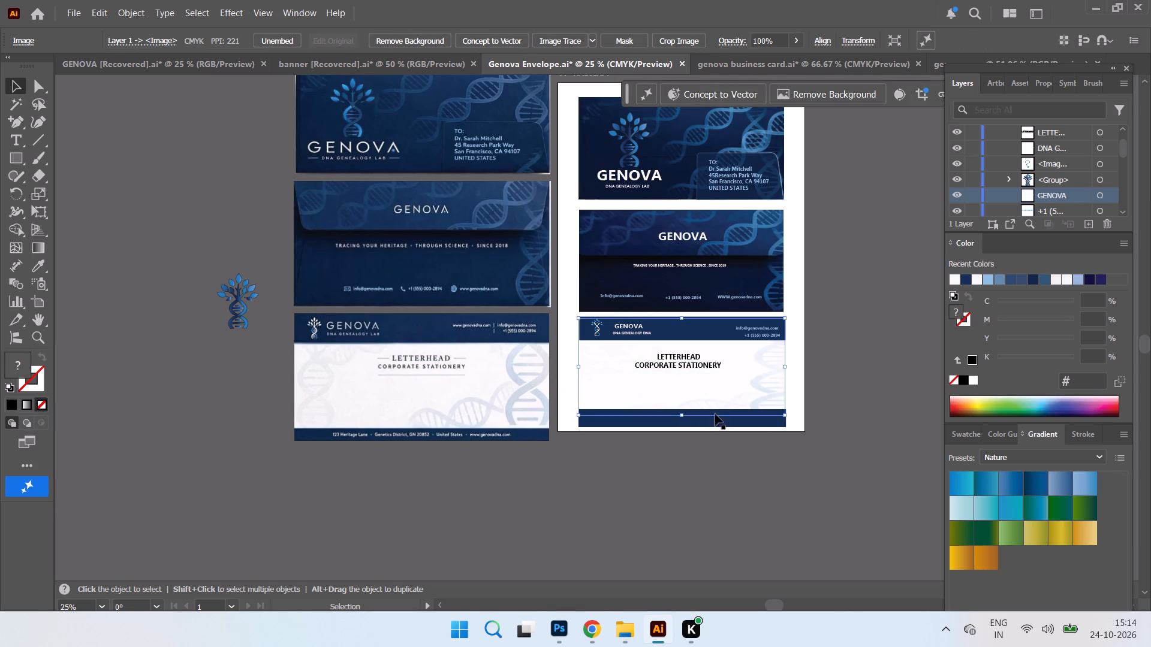
pyautogui.click(710, 419)
pyautogui.press('Down')
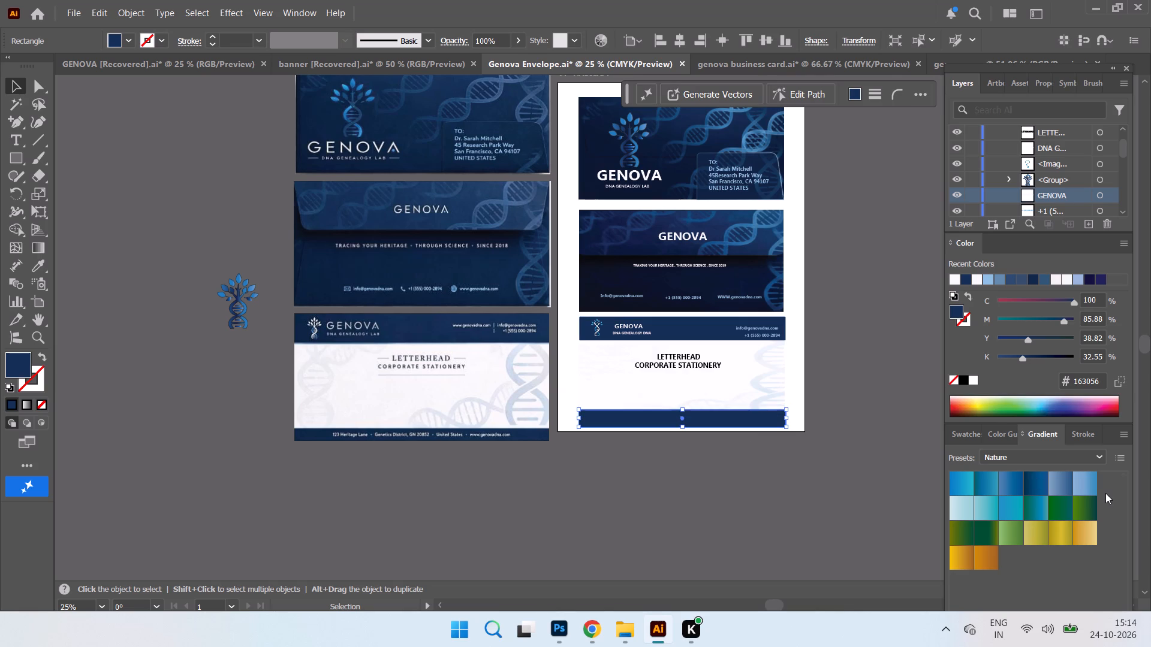
pyautogui.press('Down')
pyautogui.press('Down')
pyautogui.press('Down')
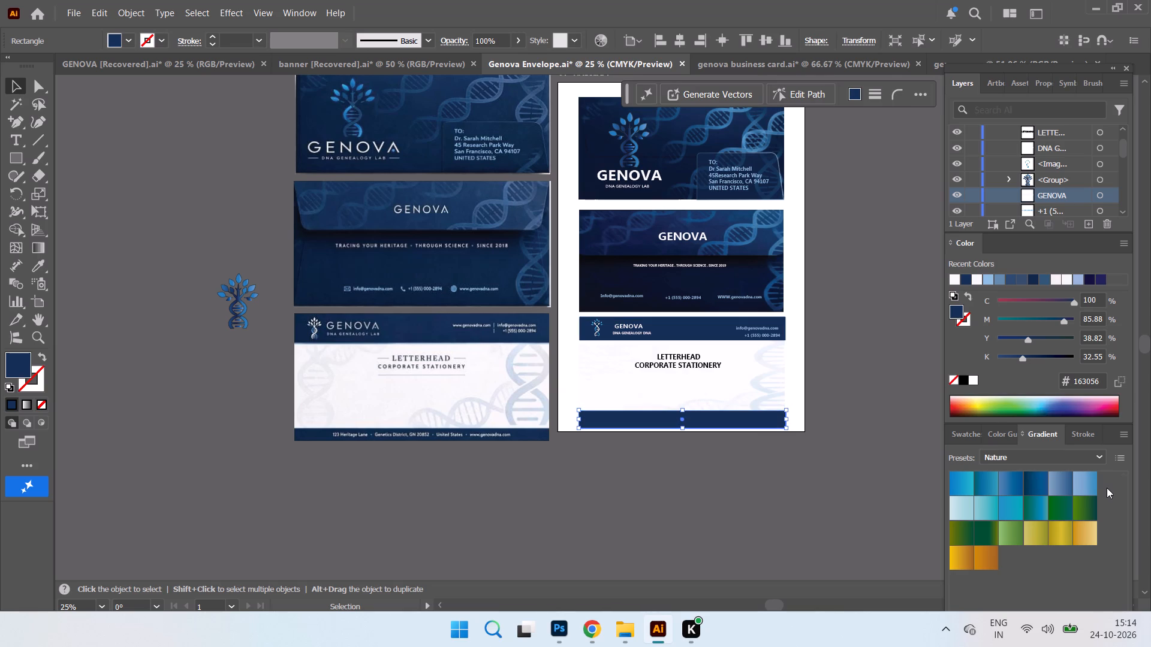
# Stretch the letterhead's background image down to the lower edge of the navy footer bar.
pyautogui.click(736, 392)
pyautogui.moveTo(682, 415); pyautogui.dragTo(682, 416)
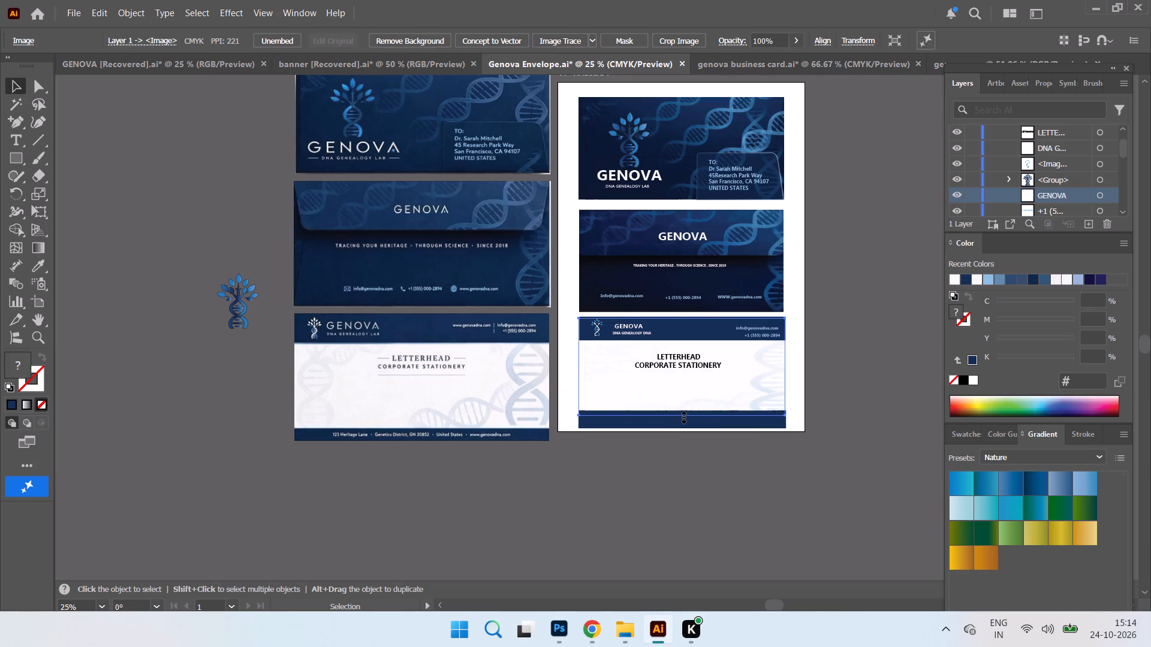
pyautogui.moveTo(682, 416); pyautogui.dragTo(686, 427)
pyautogui.click(890, 428)
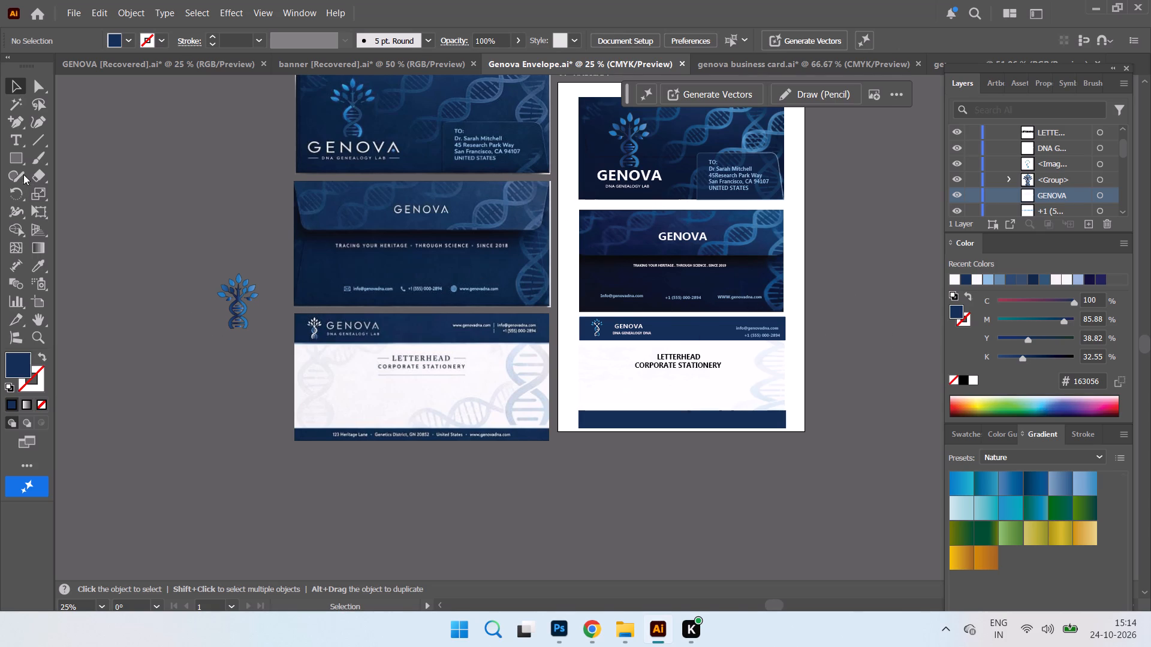
# Draw a short horizontal line on each side of the LETTERHEAD text with the Line Segment tool.
pyautogui.click(30, 147)
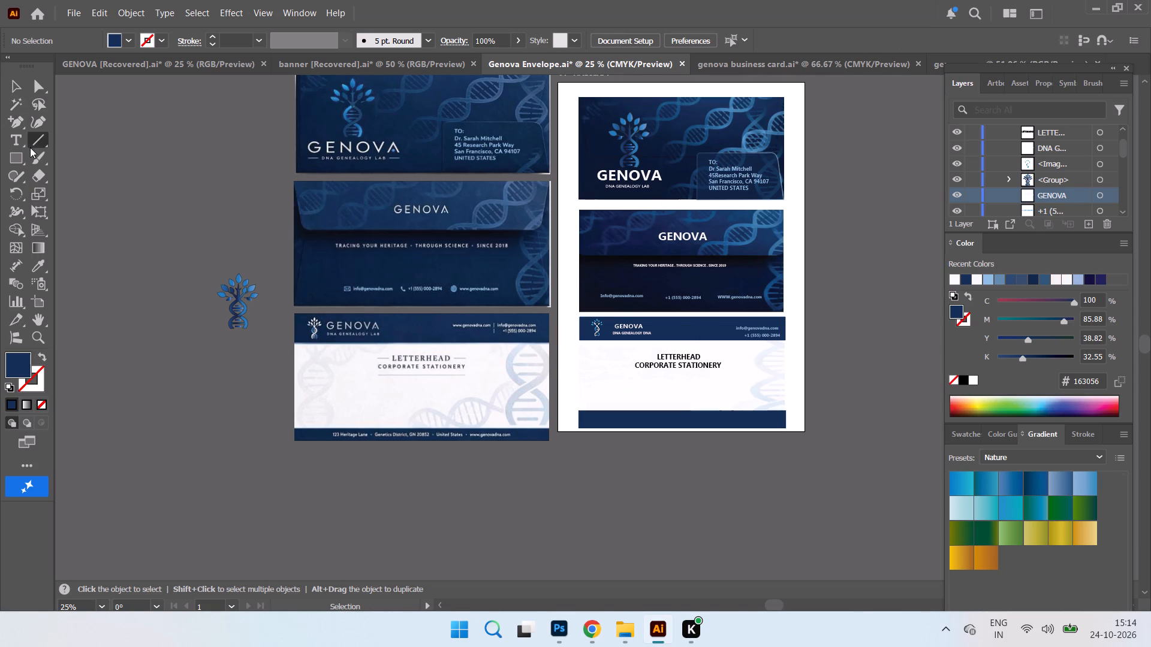
pyautogui.moveTo(704, 356); pyautogui.dragTo(715, 356)
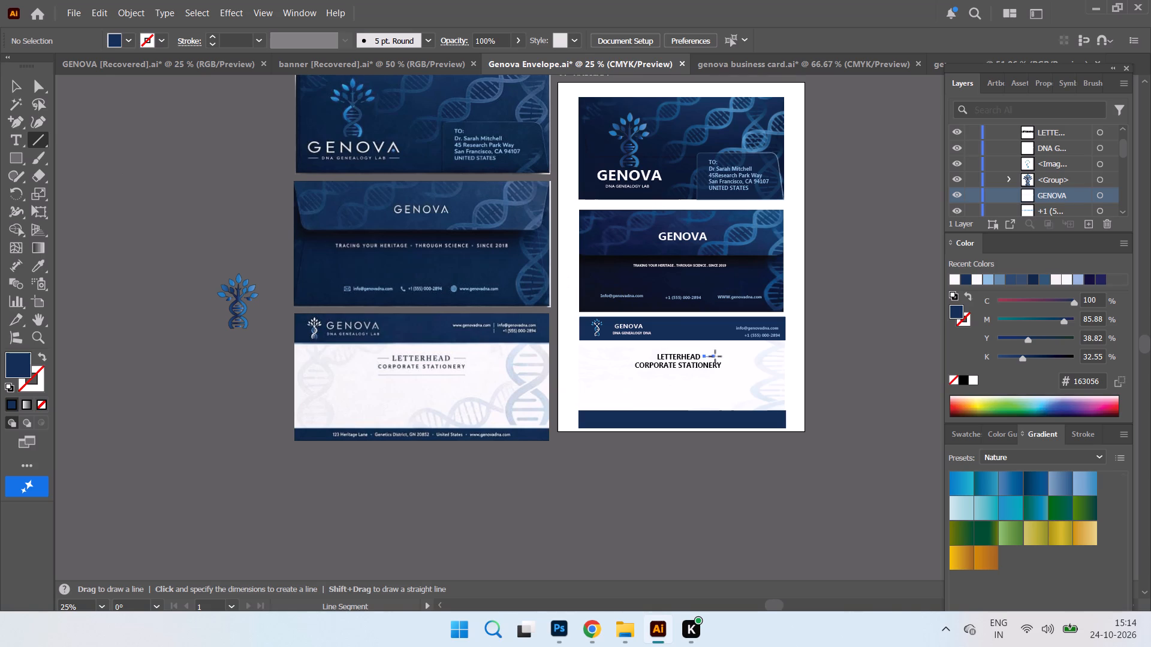
pyautogui.moveTo(715, 356); pyautogui.dragTo(717, 356)
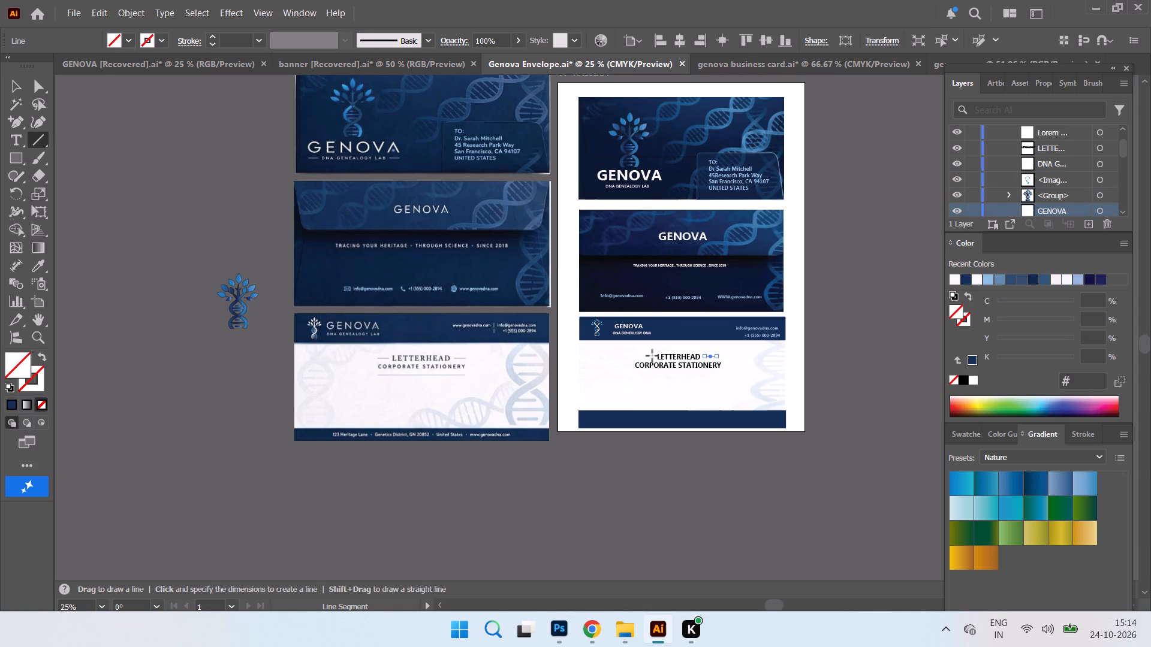
pyautogui.moveTo(652, 356); pyautogui.dragTo(638, 356)
pyautogui.moveTo(638, 356); pyautogui.dragTo(640, 356)
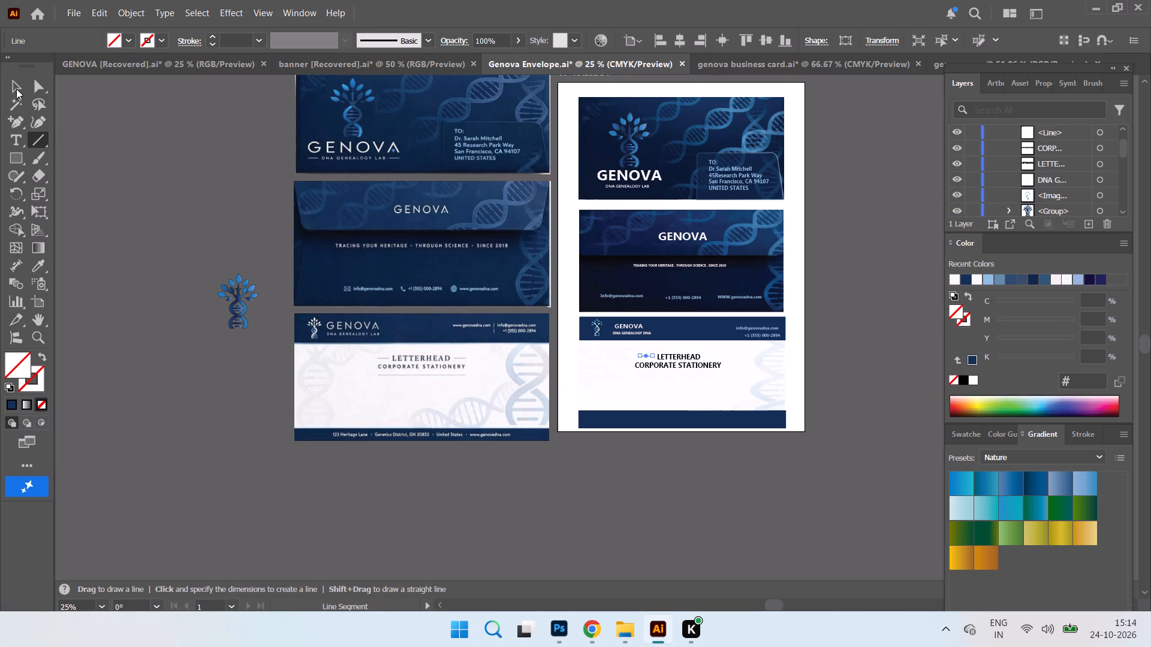
# Select both short lines flanking LETTERHEAD and set their fill colour to near-black 0c0b0b.
pyautogui.click(16, 89)
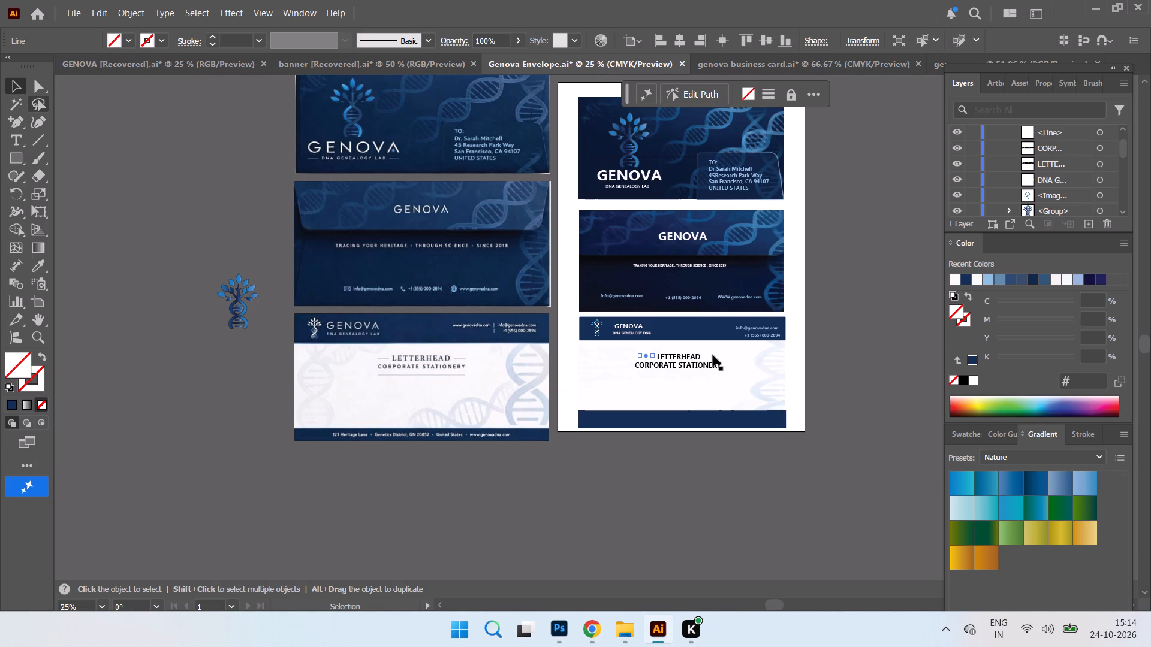
pyautogui.keyDown('alt'); pyautogui.click(710, 355); pyautogui.keyUp('alt')
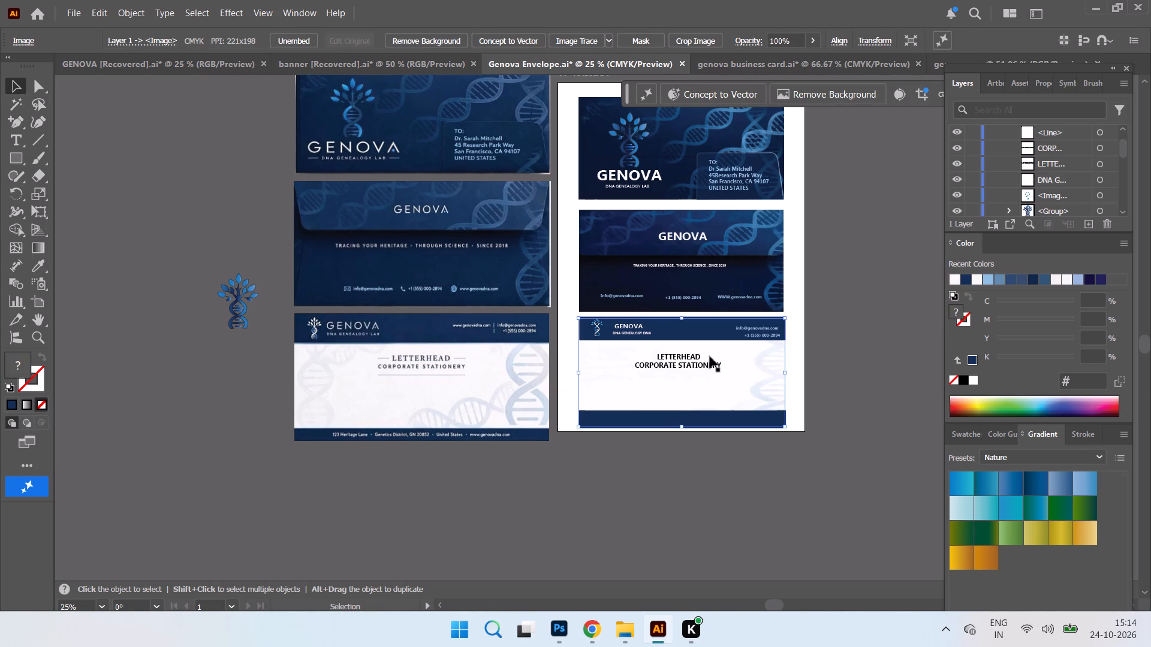
pyautogui.keyDown('alt'); pyautogui.click(710, 356); pyautogui.keyUp('alt')
pyautogui.keyDown('alt'); pyautogui.click(646, 355); pyautogui.keyUp('alt')
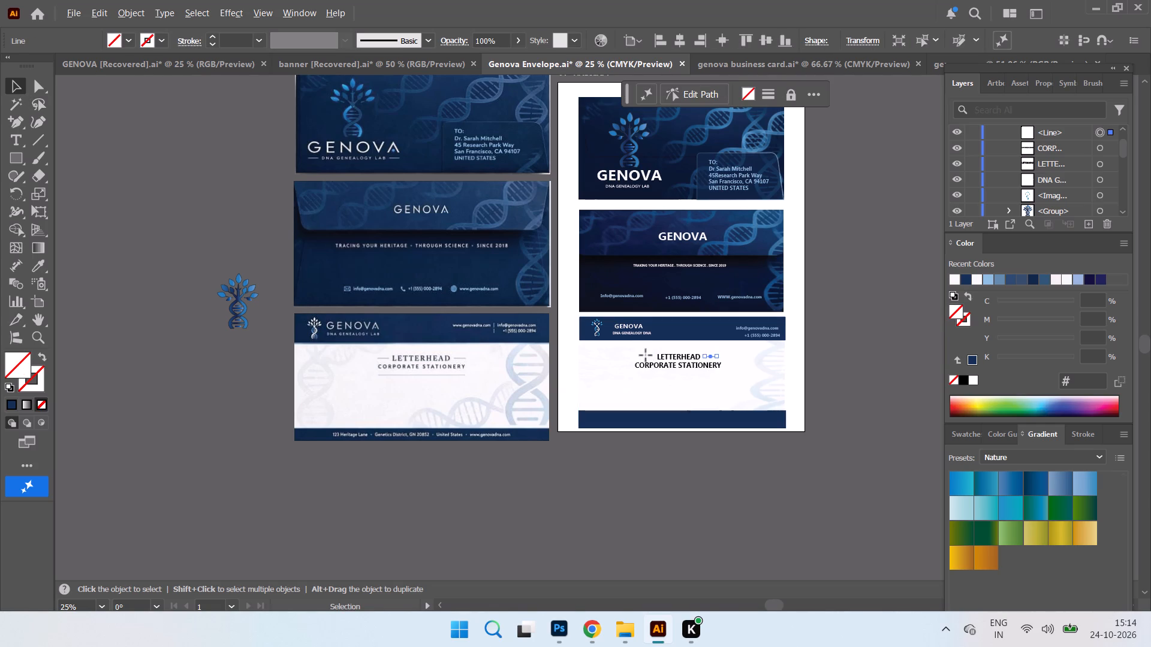
pyautogui.keyDown('shift'); pyautogui.click(709, 355); pyautogui.keyUp('shift')
pyautogui.keyDown('shift'); pyautogui.click(706, 354); pyautogui.keyUp('shift')
pyautogui.keyDown('shift'); pyautogui.click(708, 357); pyautogui.keyUp('shift')
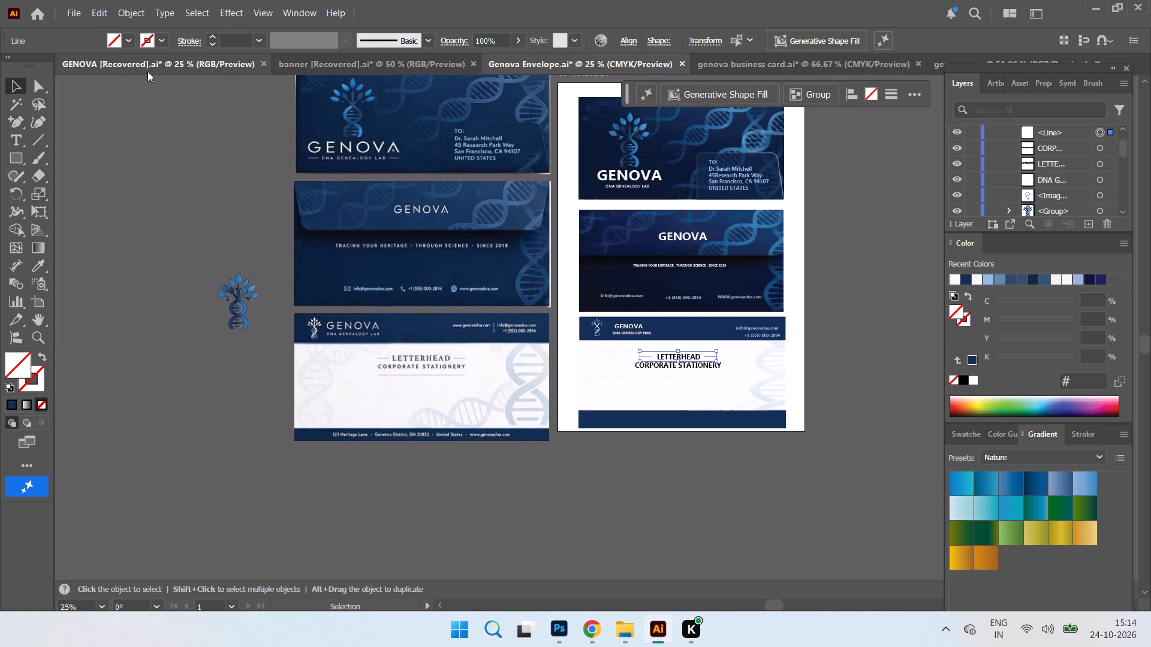
pyautogui.doubleClick(19, 365)
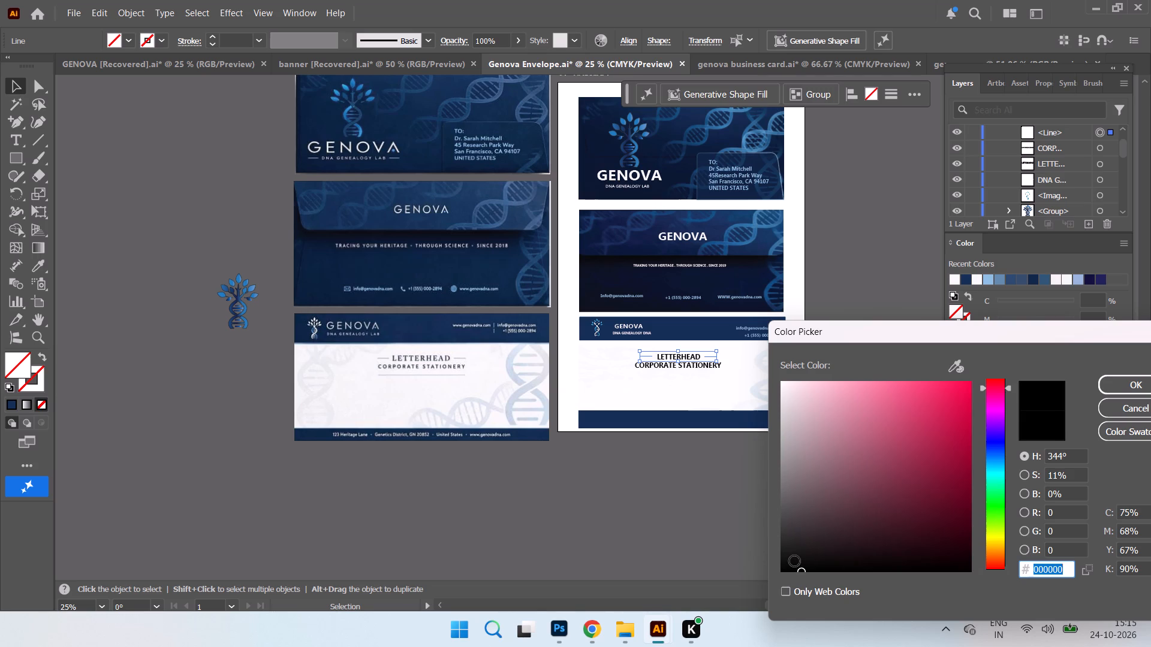
pyautogui.click(795, 561)
pyautogui.click(1124, 389)
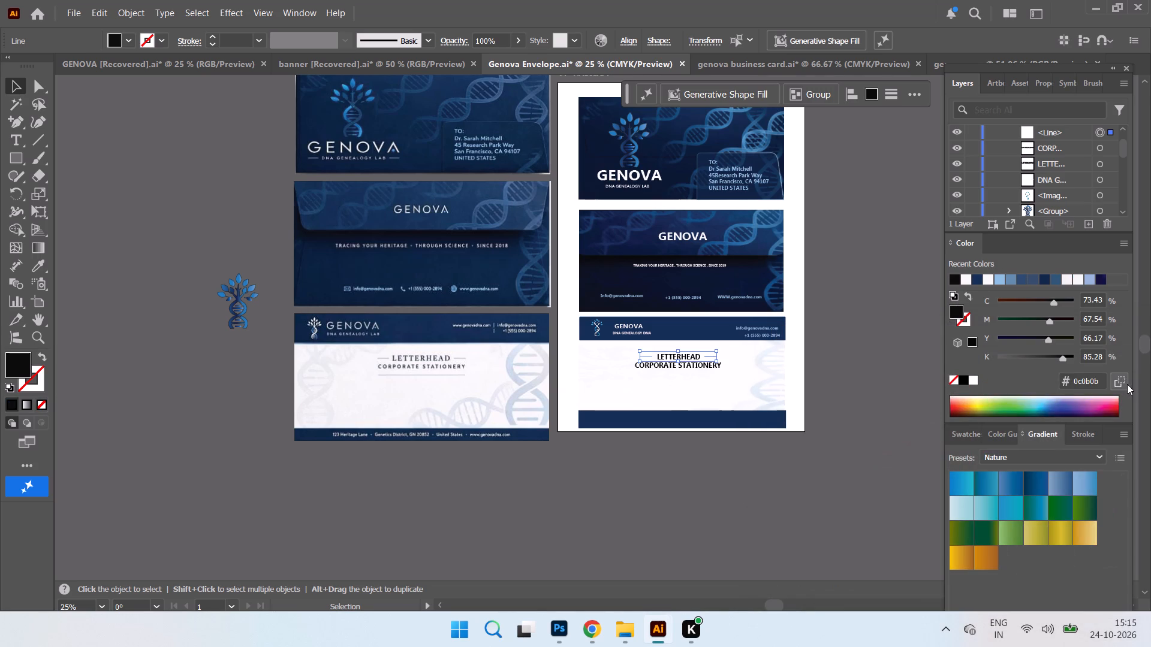
pyautogui.click(884, 445)
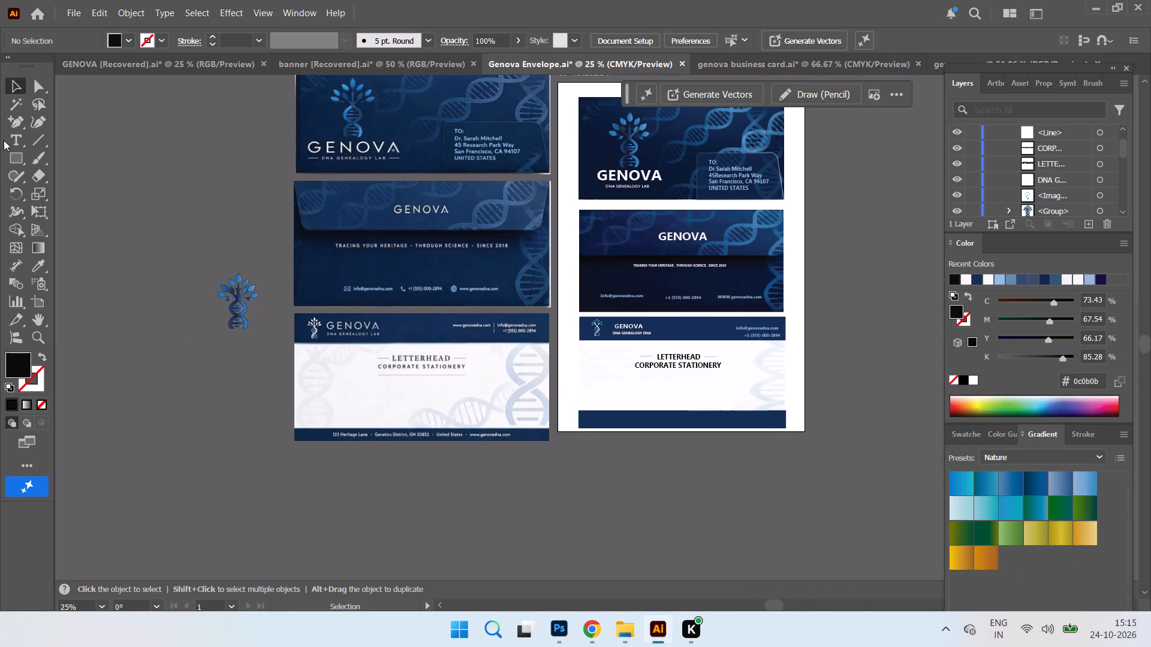
# Activate the Line Segment tool for drawing another line on the letterhead.
pyautogui.rightClick(19, 123)
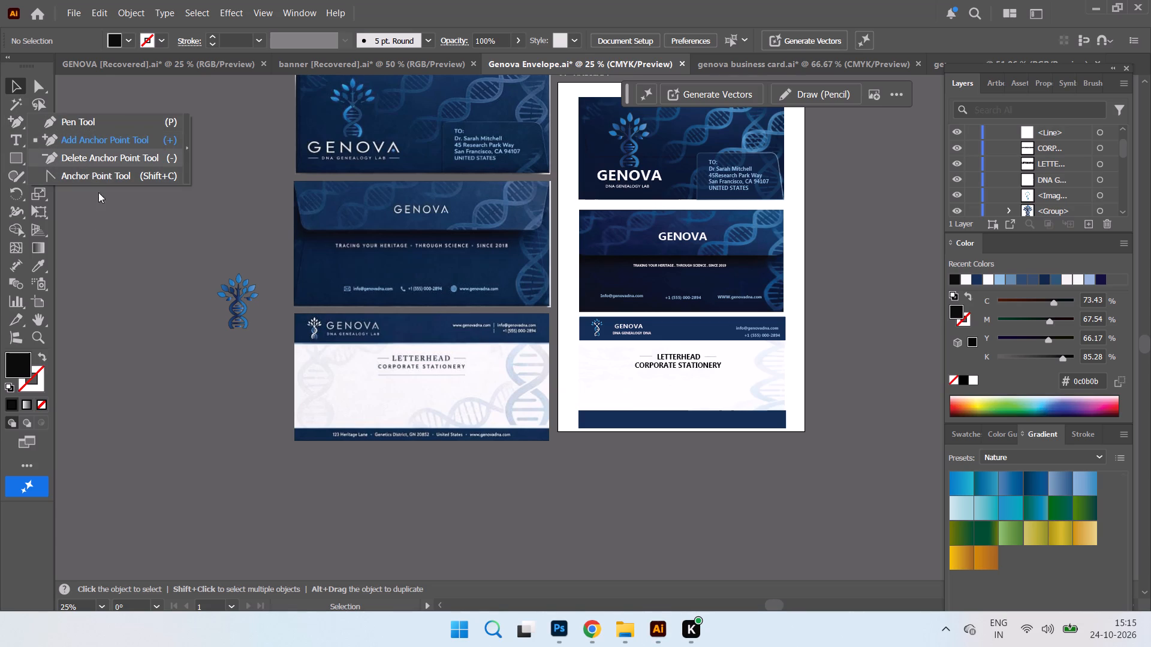
pyautogui.click(103, 225)
pyautogui.click(46, 141)
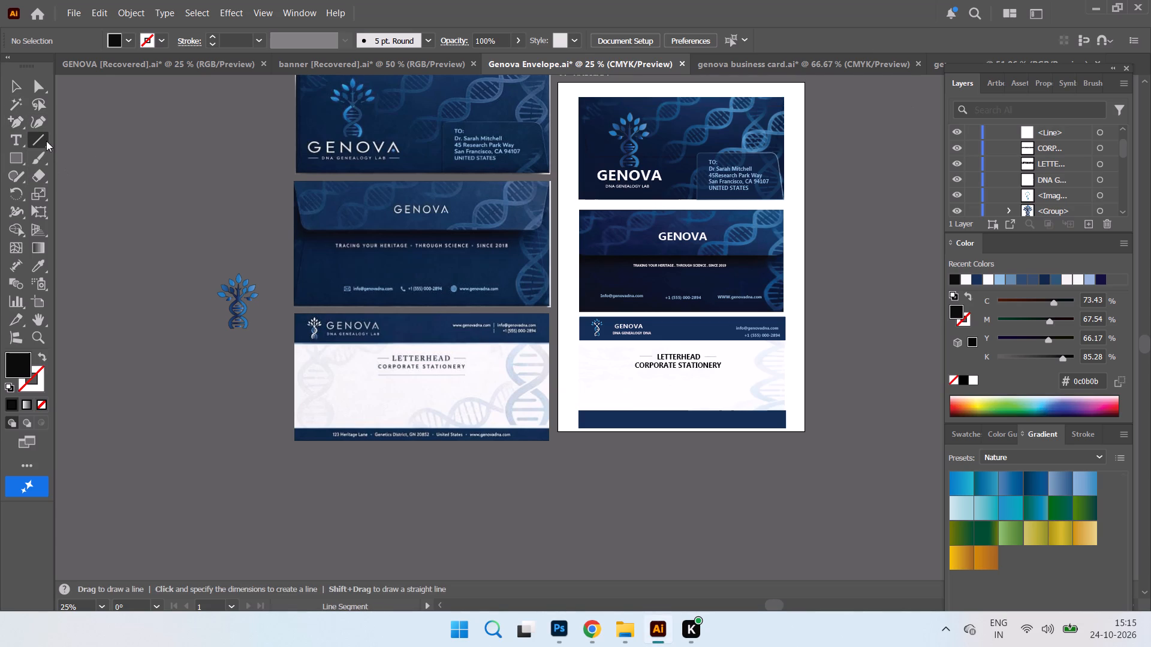
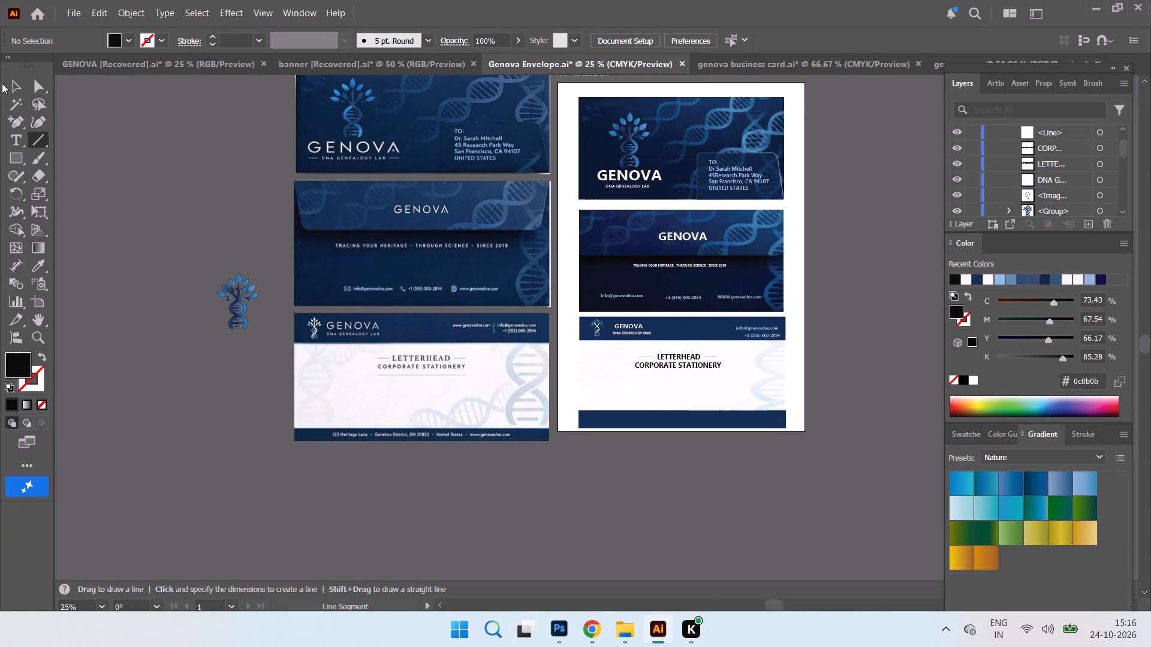
# Shorten the letterhead's background image from below so its lower edge sits just inside the top of the navy footer bar.
pyautogui.click(11, 82)
pyautogui.click(772, 388)
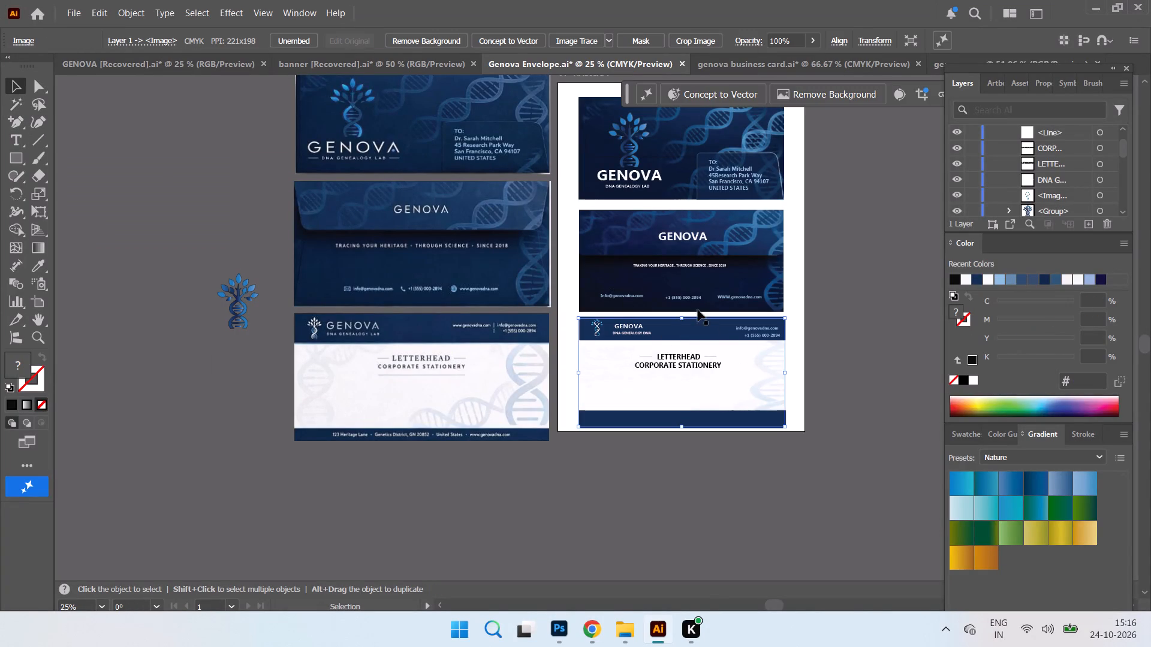
pyautogui.moveTo(682, 427); pyautogui.dragTo(683, 414)
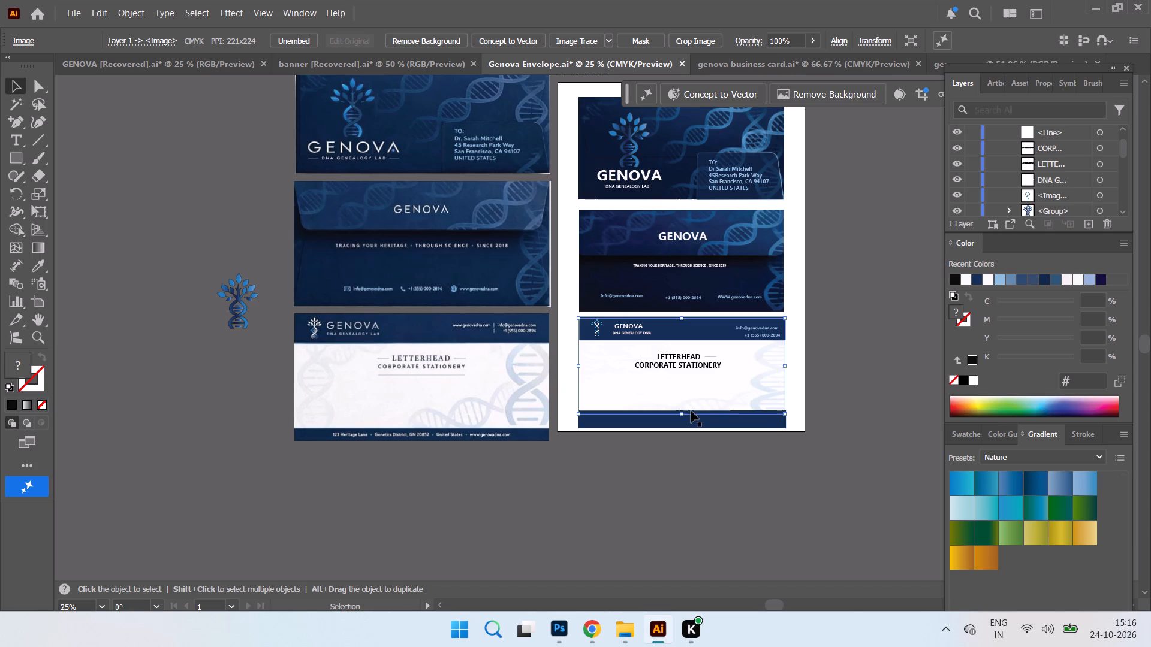
pyautogui.click(858, 359)
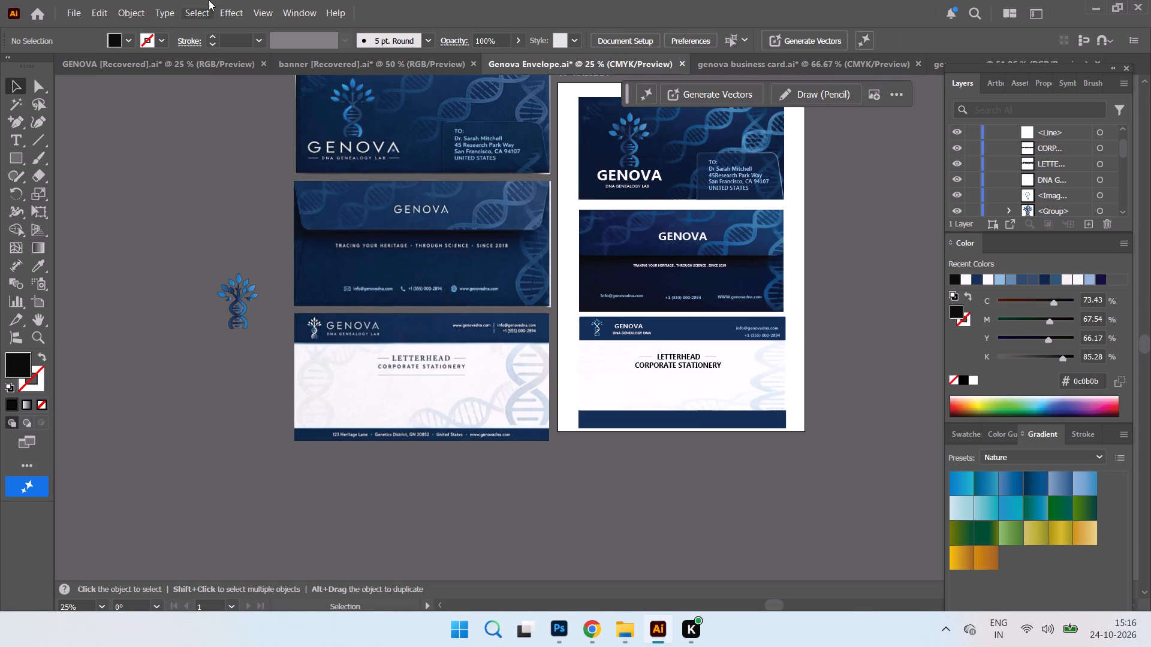
# Select the loose blue DNA tree logo group lying outside the artboard beside the reference designs.
pyautogui.moveTo(176, 244); pyautogui.dragTo(267, 367)
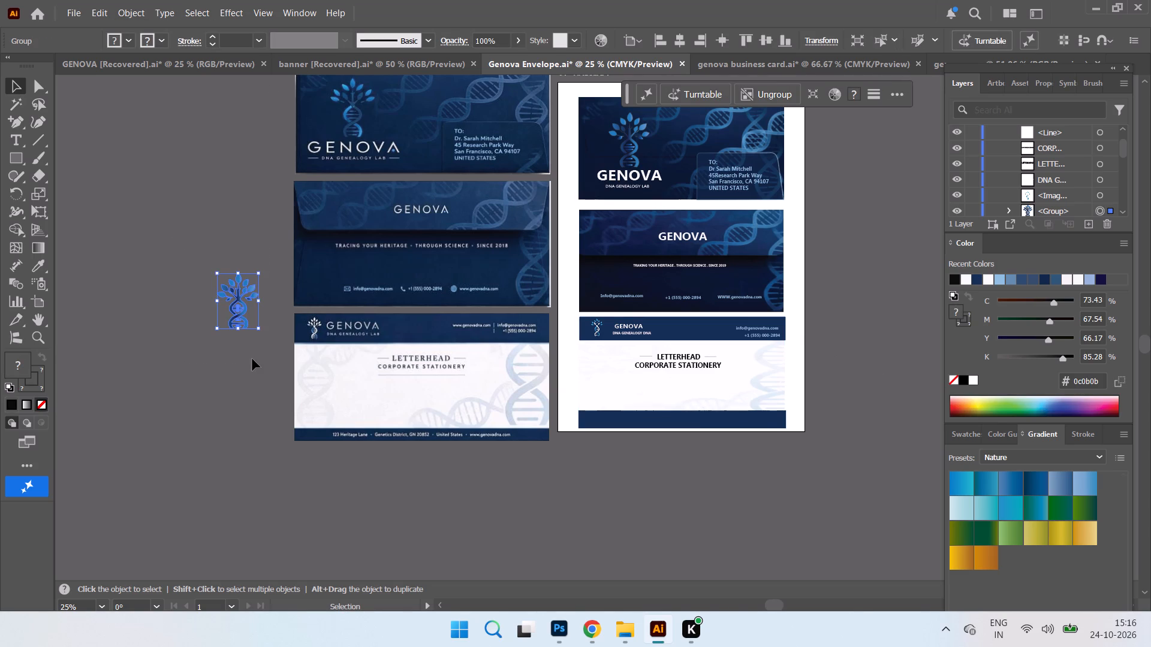
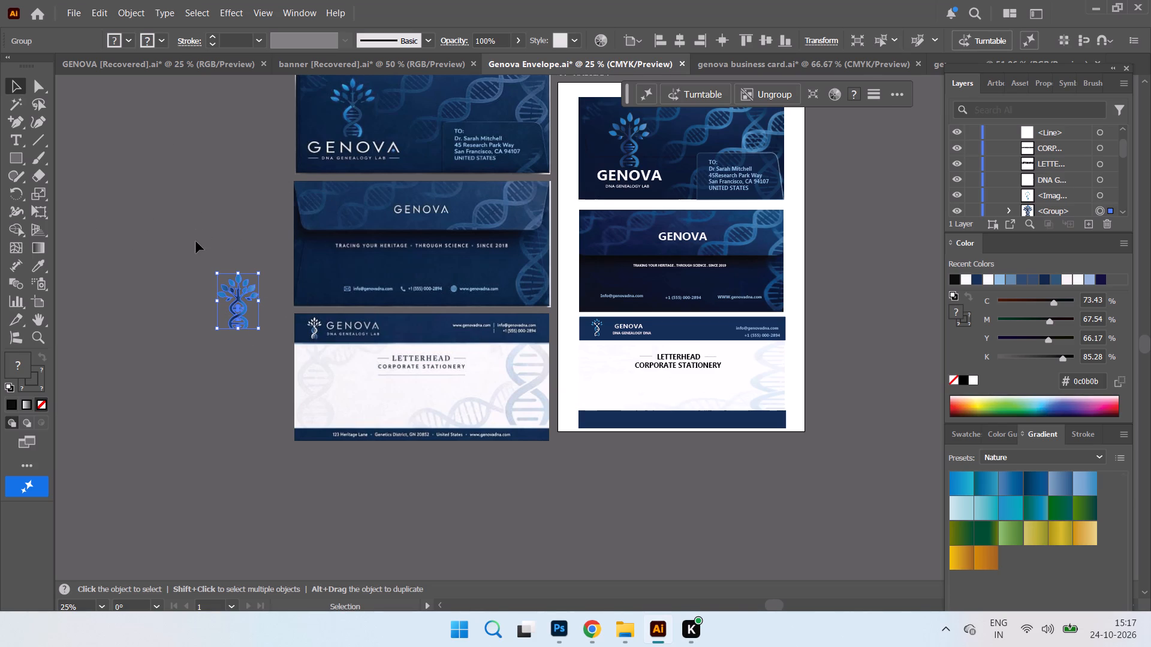
# Move the loose blue DNA tree logo group outside the artboard down and farther away, beside the letterhead reference.
pyautogui.moveTo(196, 241); pyautogui.dragTo(274, 335)
pyautogui.moveTo(240, 313); pyautogui.dragTo(276, 321)
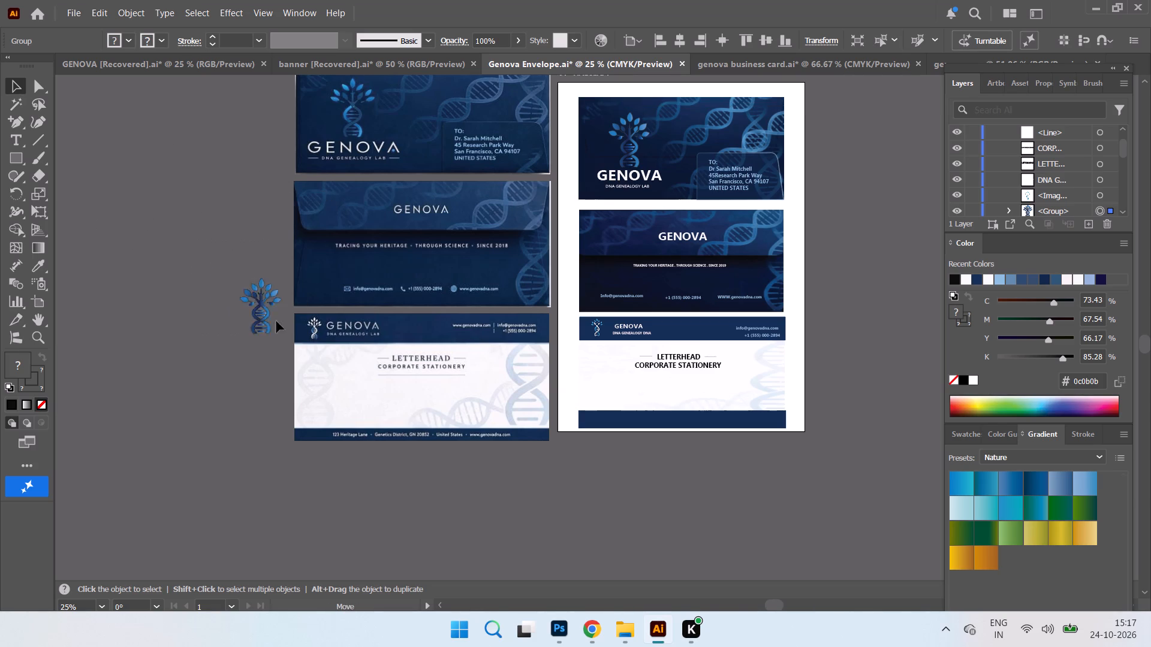
pyautogui.moveTo(276, 321); pyautogui.dragTo(188, 381)
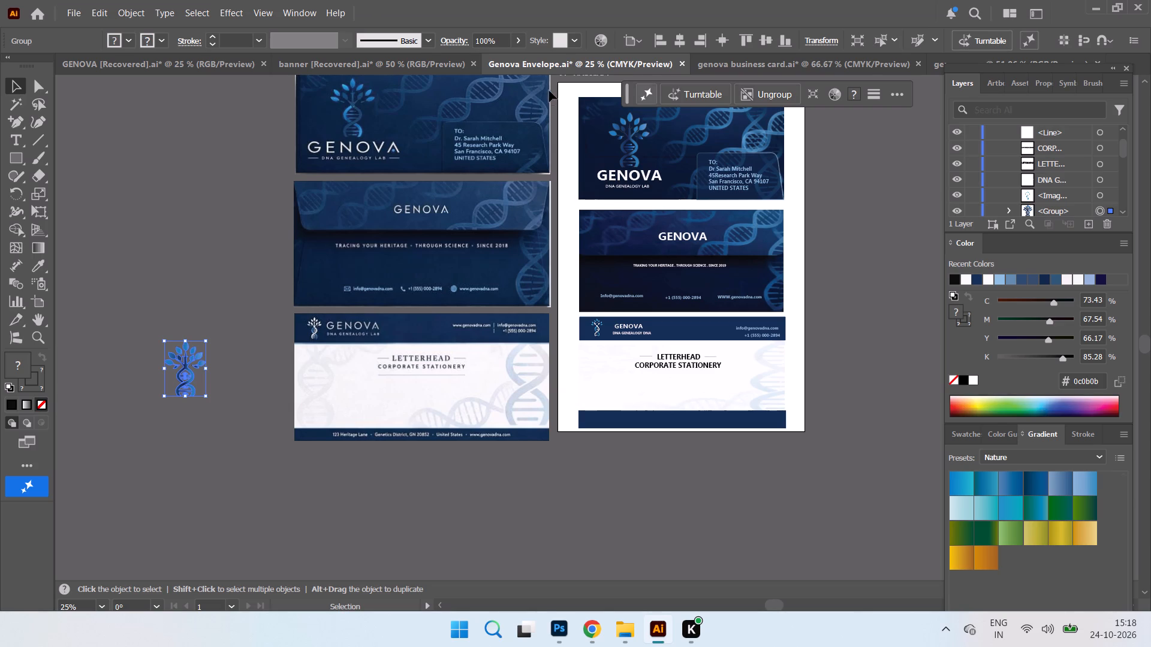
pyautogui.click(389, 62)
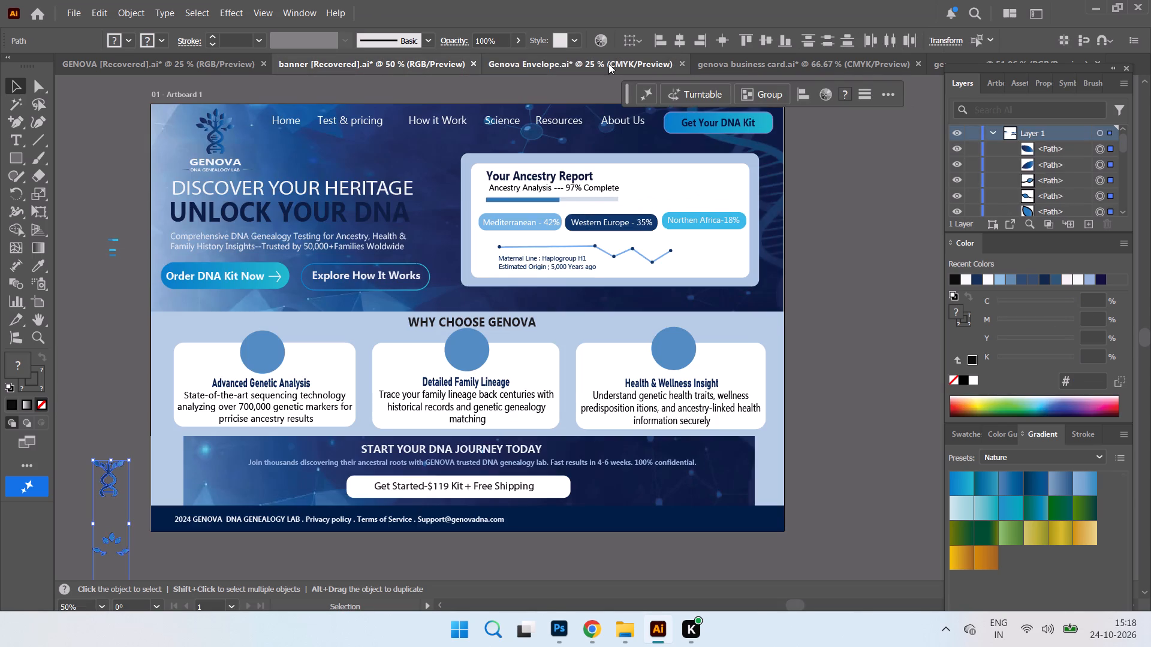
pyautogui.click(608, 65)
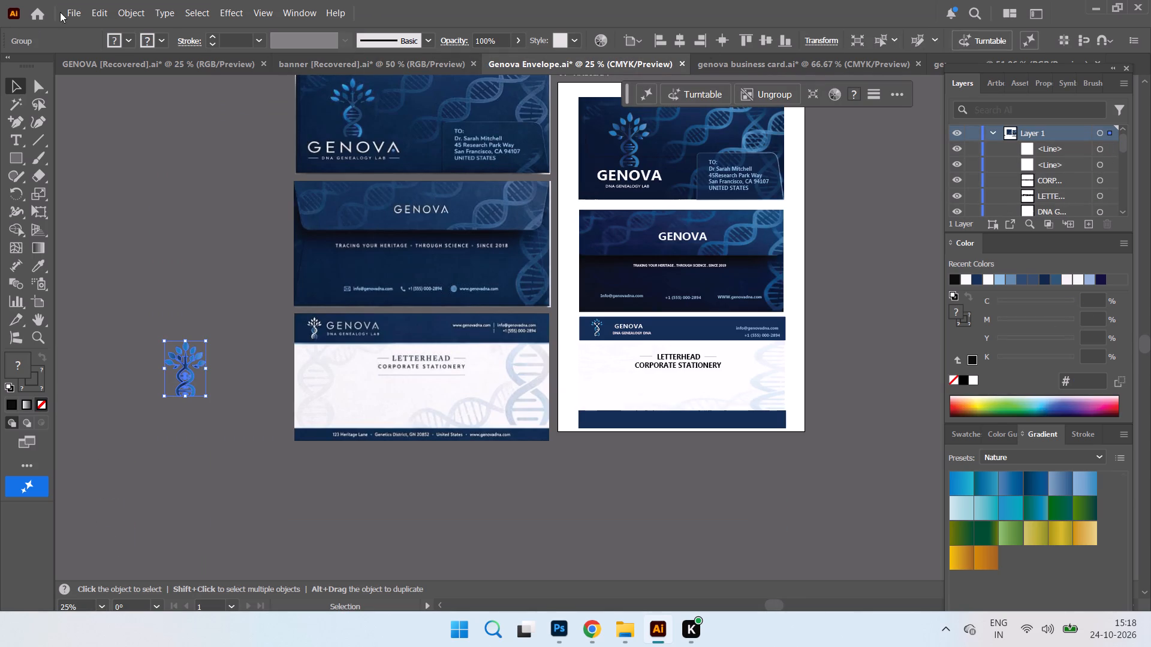
# Save the document as Genova Envelope in Adobe Illustrator format in Downloads, replacing the existing file and accepting the save options.
pyautogui.click(76, 8)
pyautogui.click(146, 163)
pyautogui.click(461, 399)
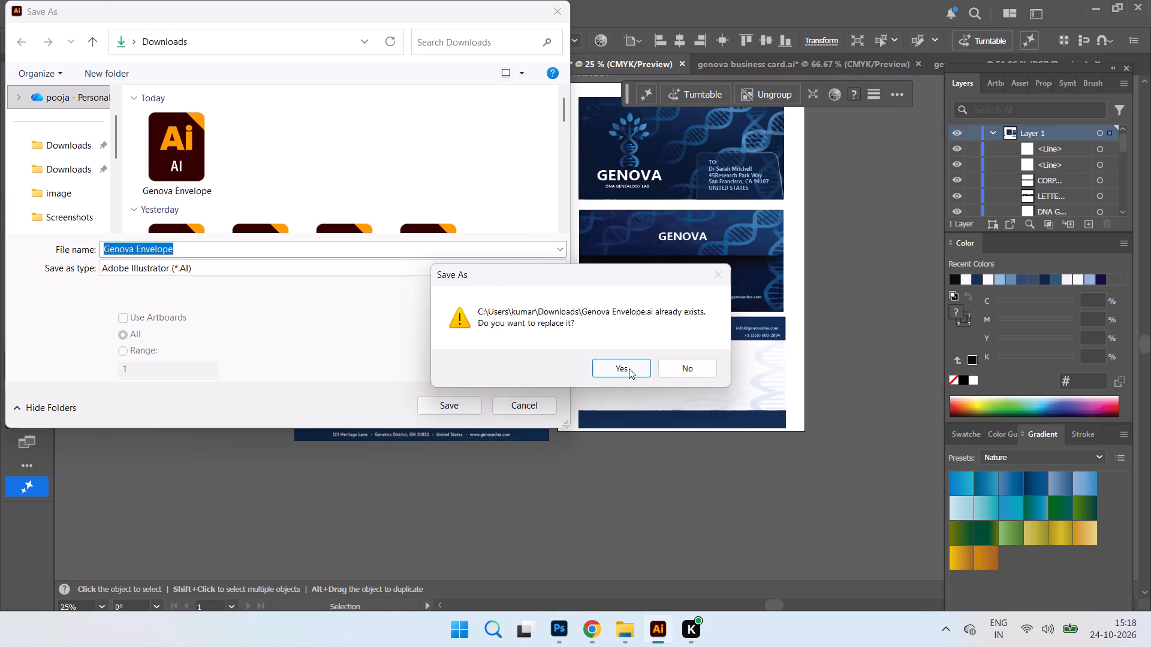
pyautogui.click(631, 368)
pyautogui.click(665, 540)
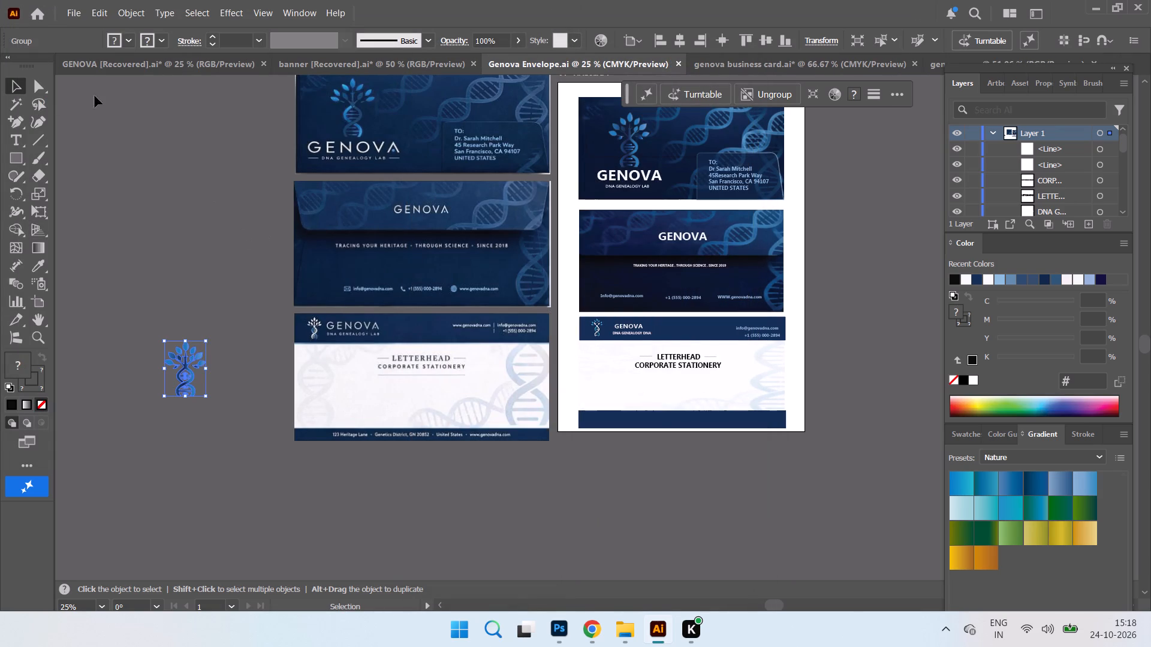
# Shift both envelope designs and the letterhead together slightly up and left to balance their margins on the artboard.
pyautogui.scroll(4, 578, 377)
pyautogui.scroll(-1, 574, 379)
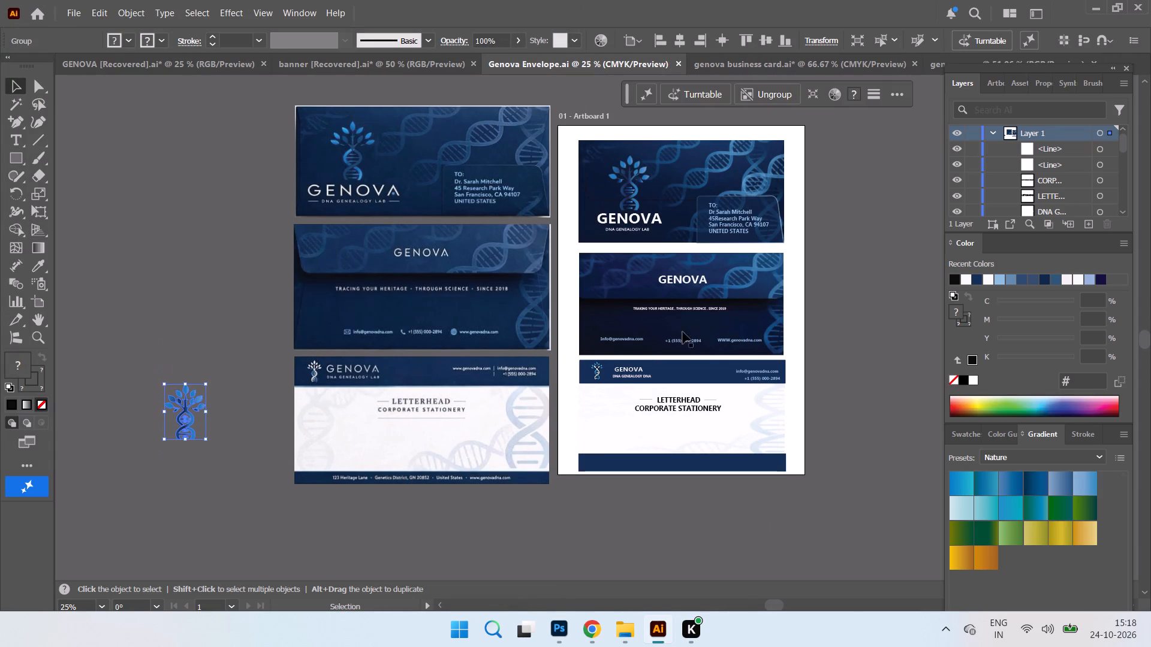
pyautogui.moveTo(566, 131); pyautogui.dragTo(643, 445)
pyautogui.moveTo(643, 445); pyautogui.dragTo(794, 474)
pyautogui.moveTo(713, 397); pyautogui.dragTo(713, 385)
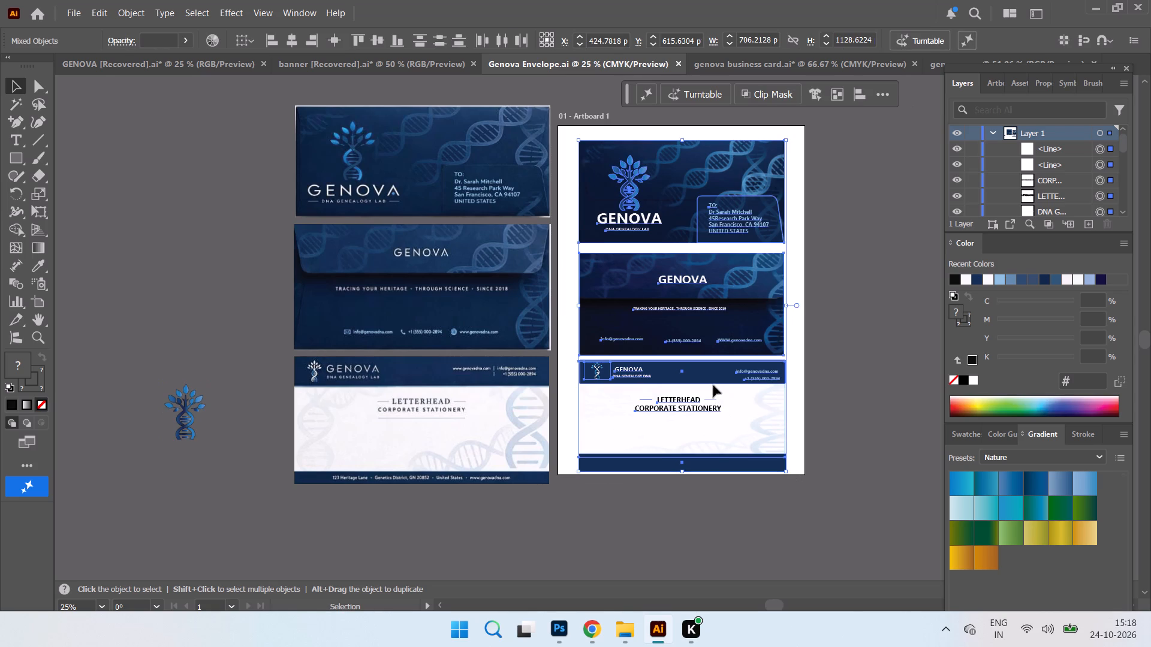
pyautogui.moveTo(713, 385); pyautogui.dragTo(712, 390)
pyautogui.click(867, 398)
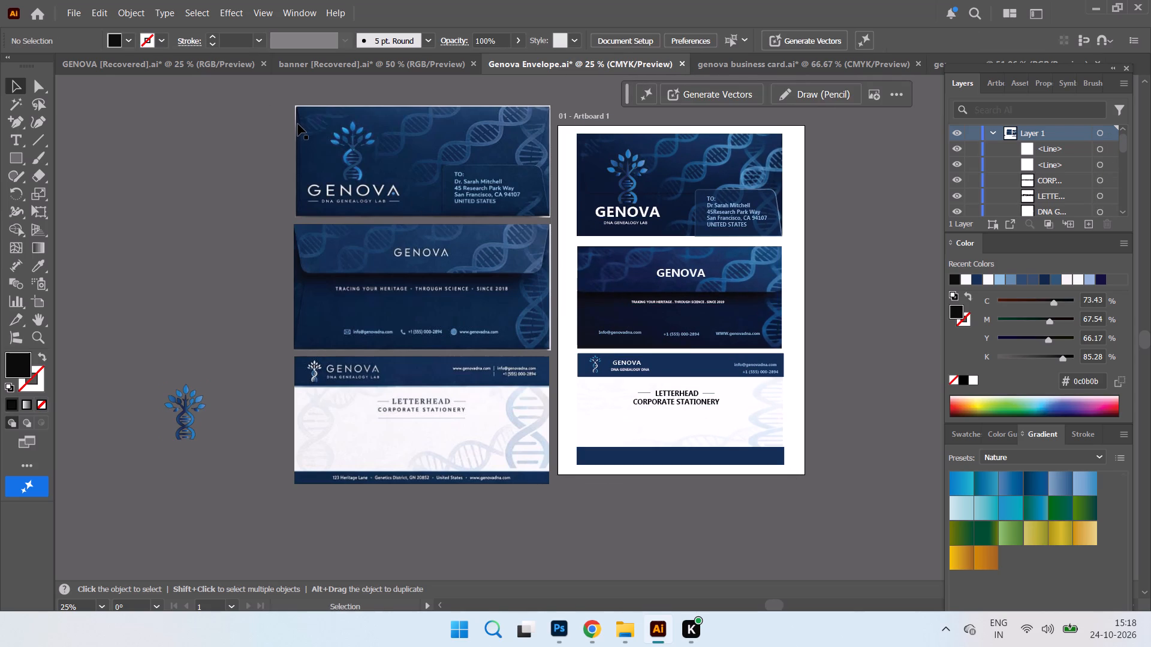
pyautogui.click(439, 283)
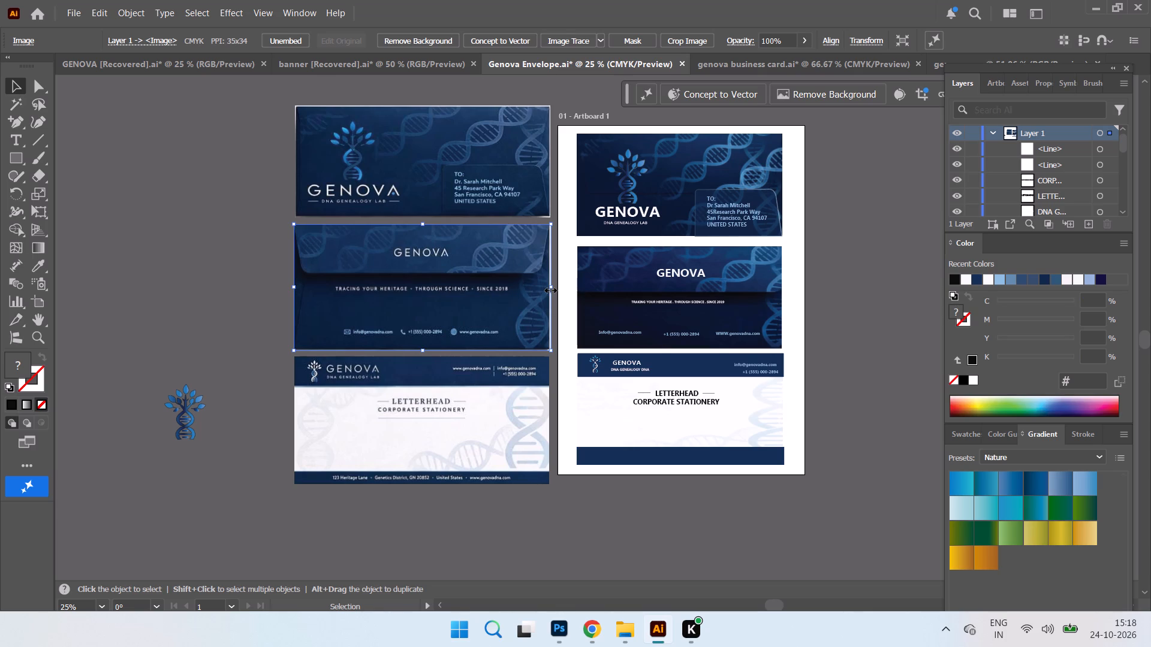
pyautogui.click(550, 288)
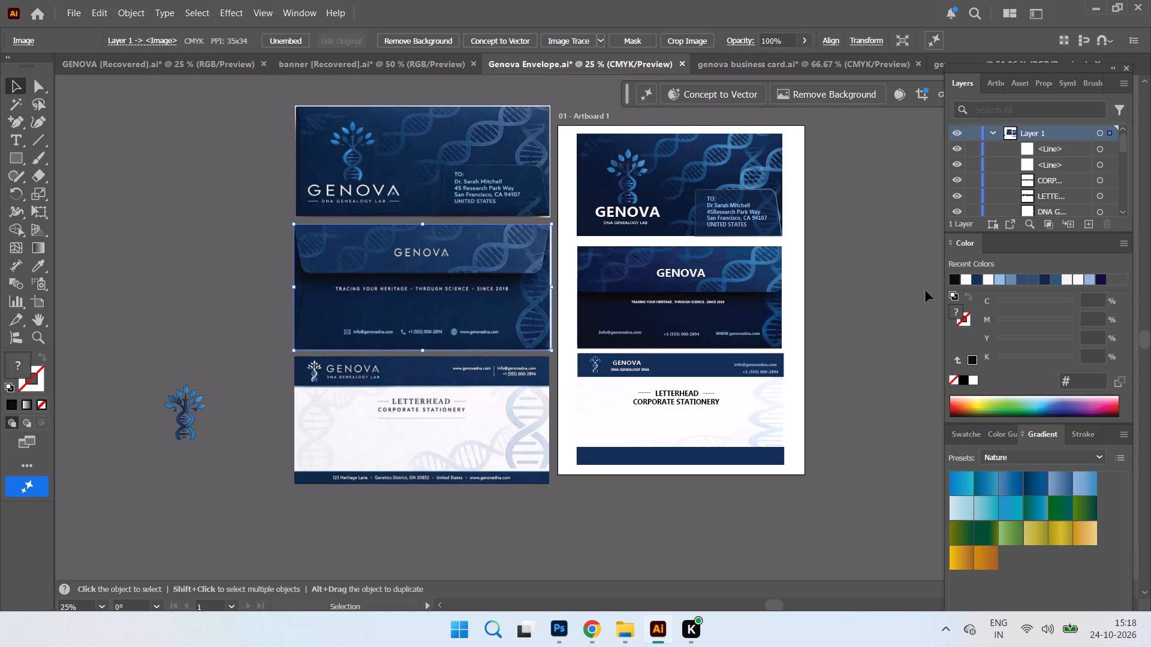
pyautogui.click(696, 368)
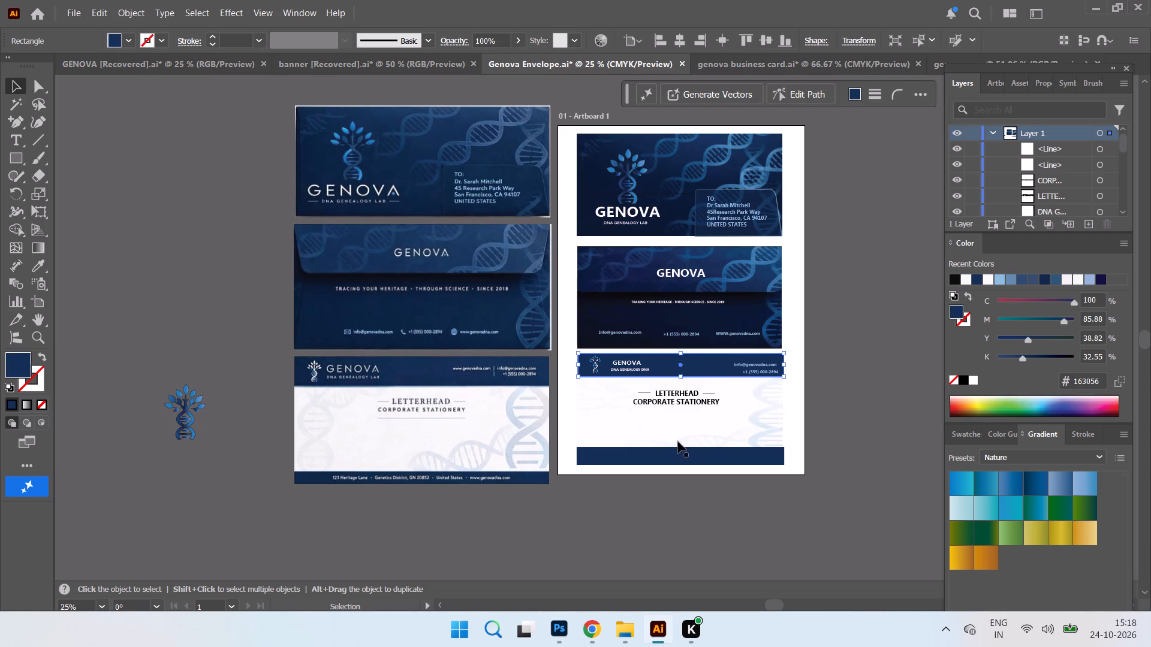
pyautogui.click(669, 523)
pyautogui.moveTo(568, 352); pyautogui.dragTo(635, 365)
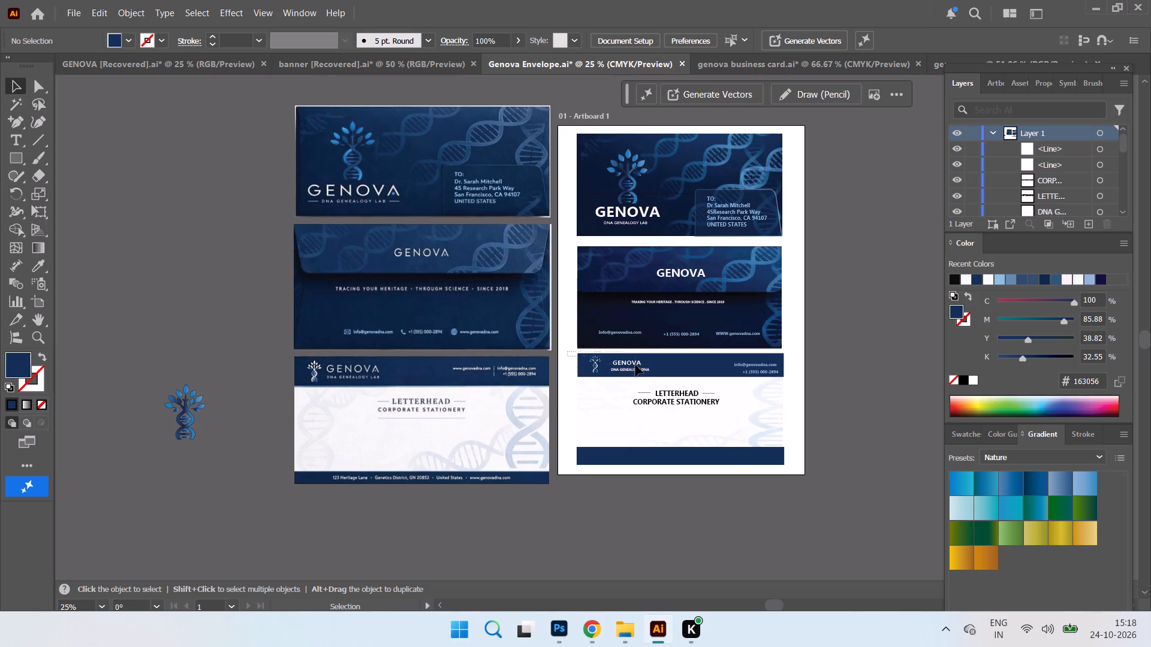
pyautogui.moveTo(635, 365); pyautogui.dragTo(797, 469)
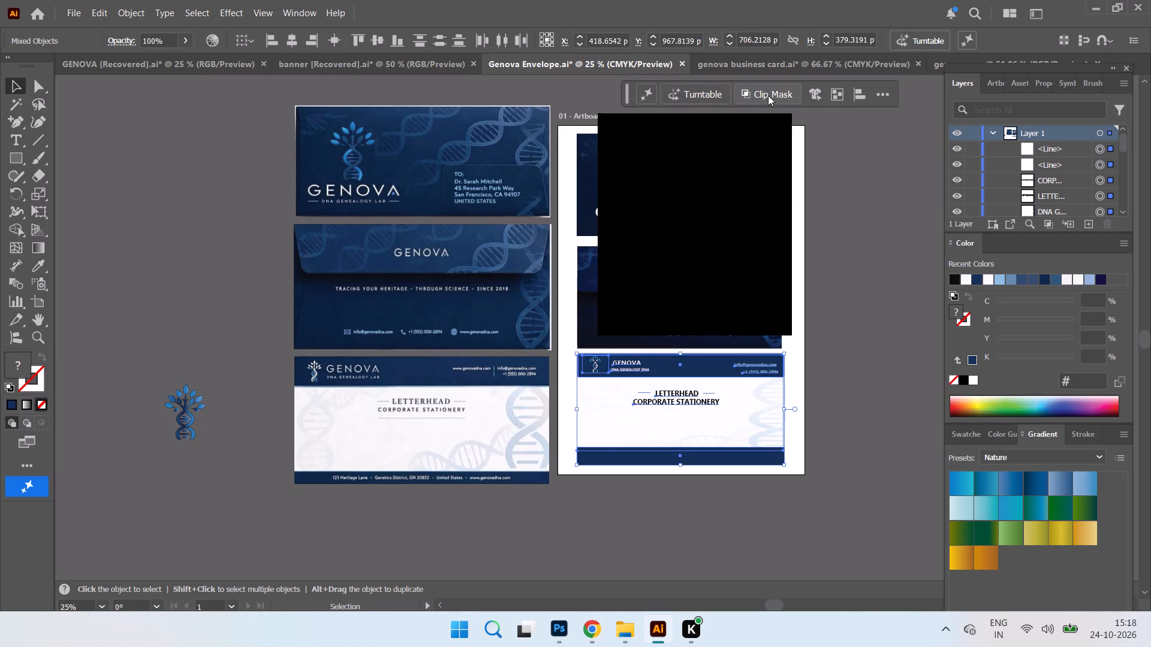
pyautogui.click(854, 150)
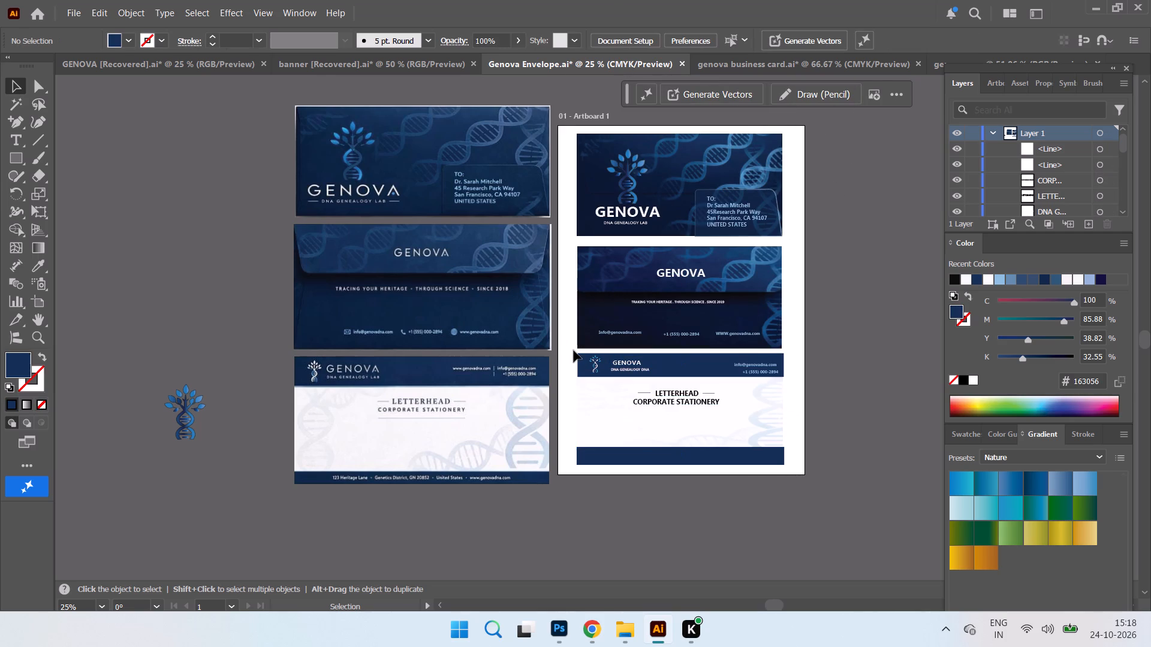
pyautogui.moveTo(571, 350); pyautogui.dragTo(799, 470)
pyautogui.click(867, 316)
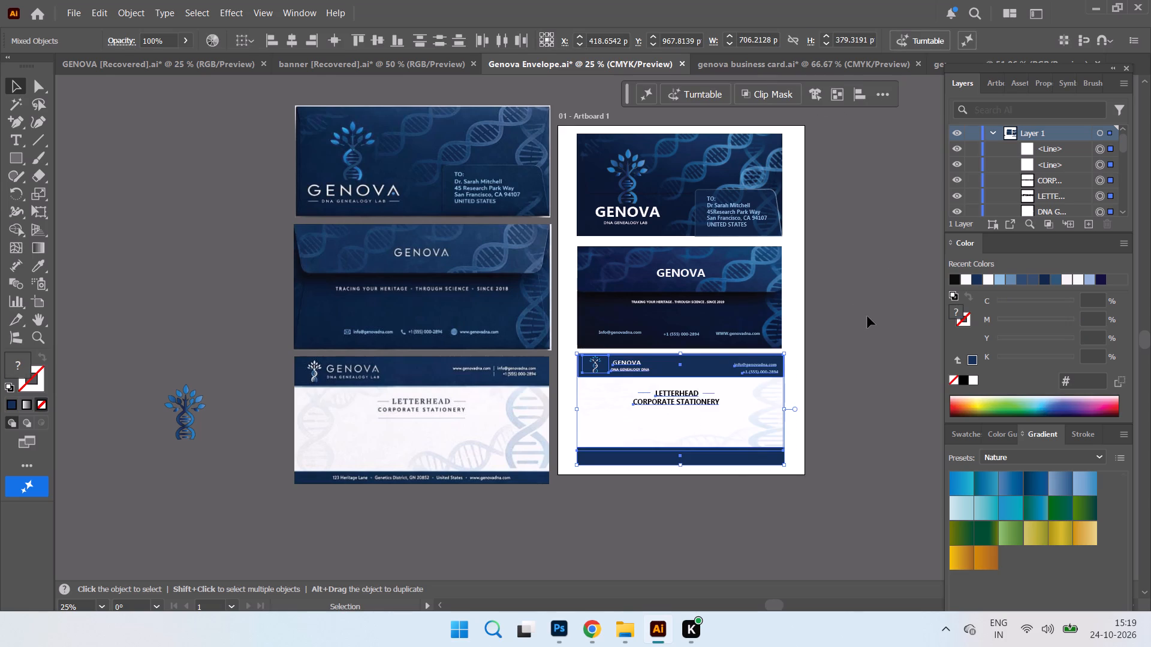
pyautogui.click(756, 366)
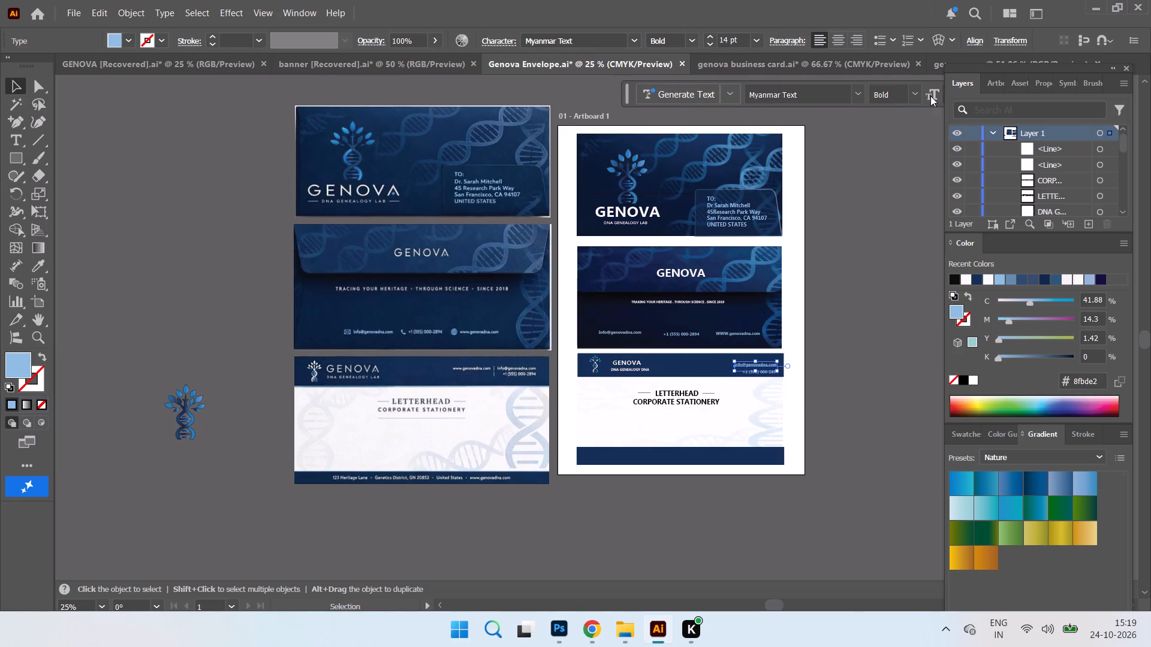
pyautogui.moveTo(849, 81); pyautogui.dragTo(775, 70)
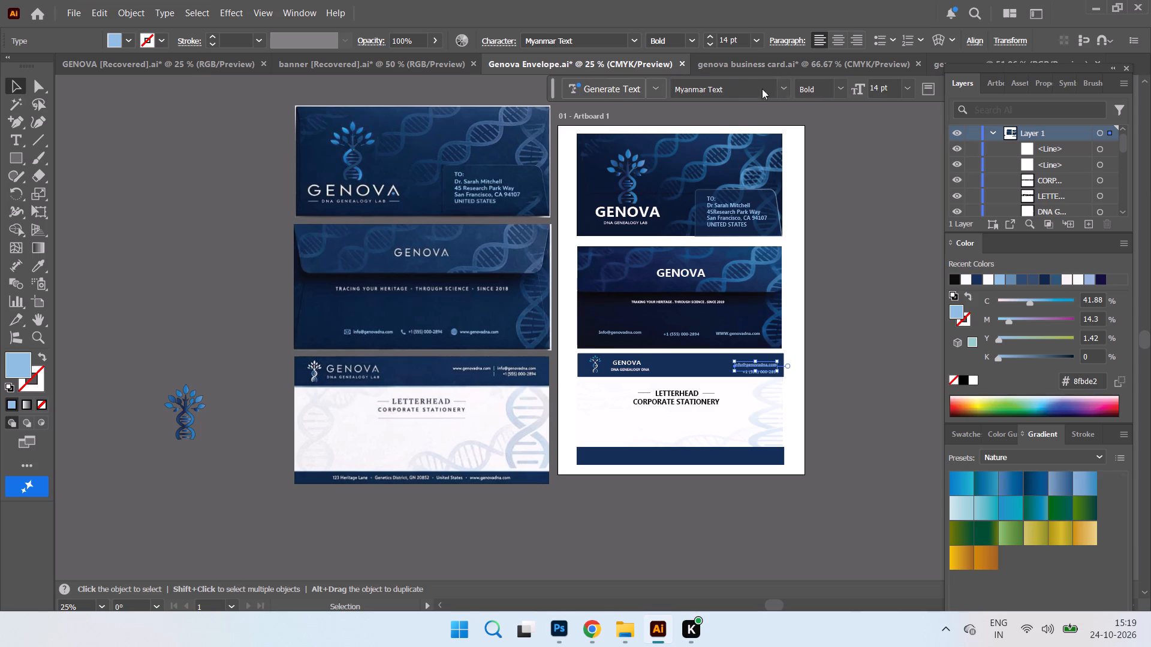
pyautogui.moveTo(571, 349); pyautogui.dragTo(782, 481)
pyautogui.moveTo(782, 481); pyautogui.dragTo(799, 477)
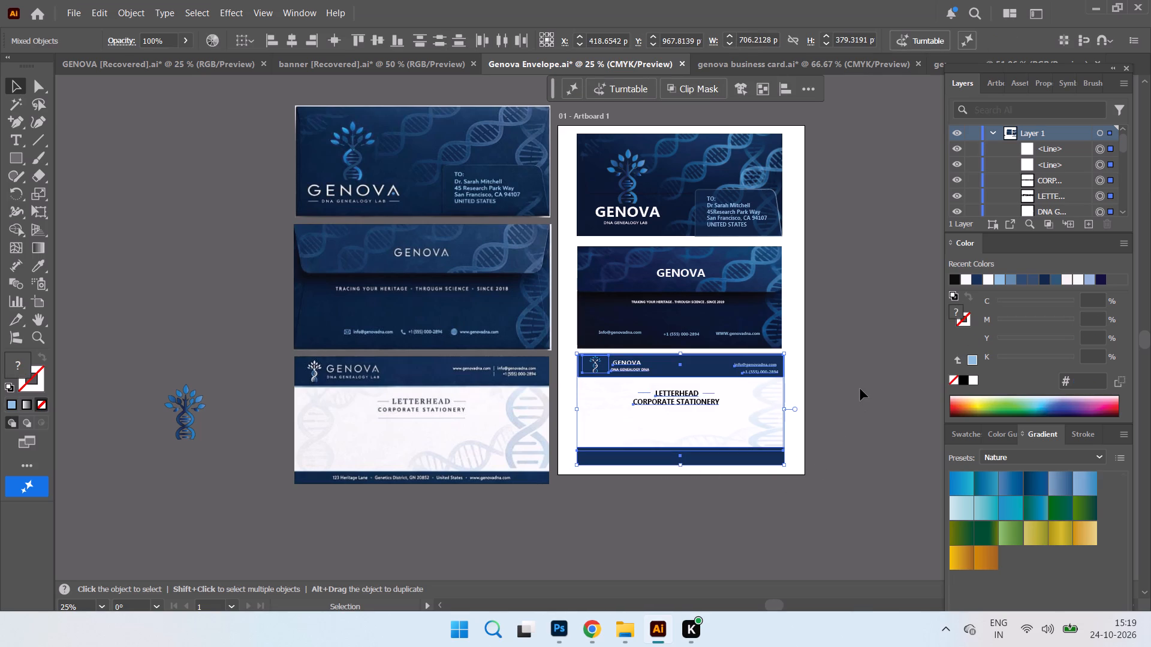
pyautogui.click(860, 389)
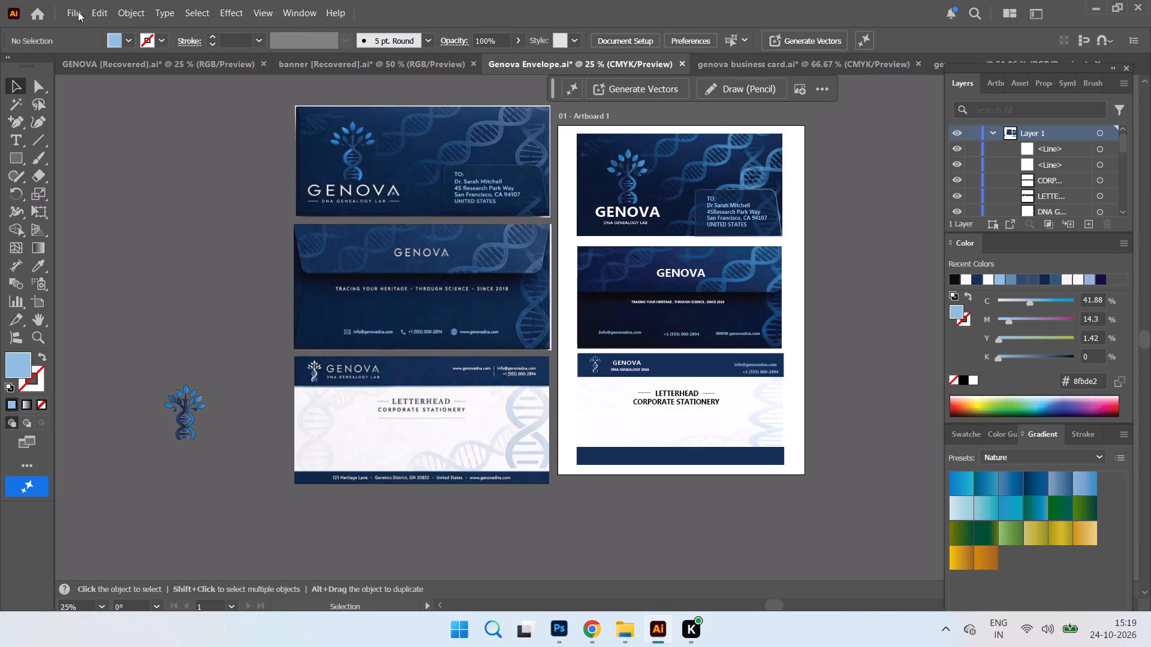
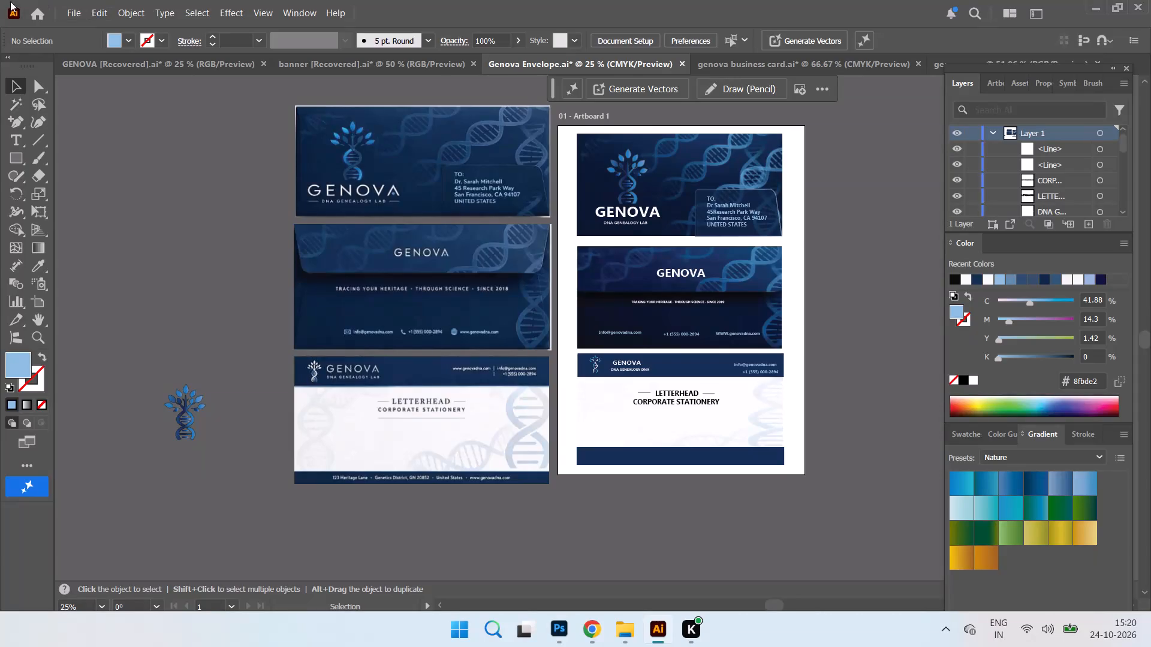
# Switch to the recovered banner document with the GENOVA website banner design.
pyautogui.click(322, 68)
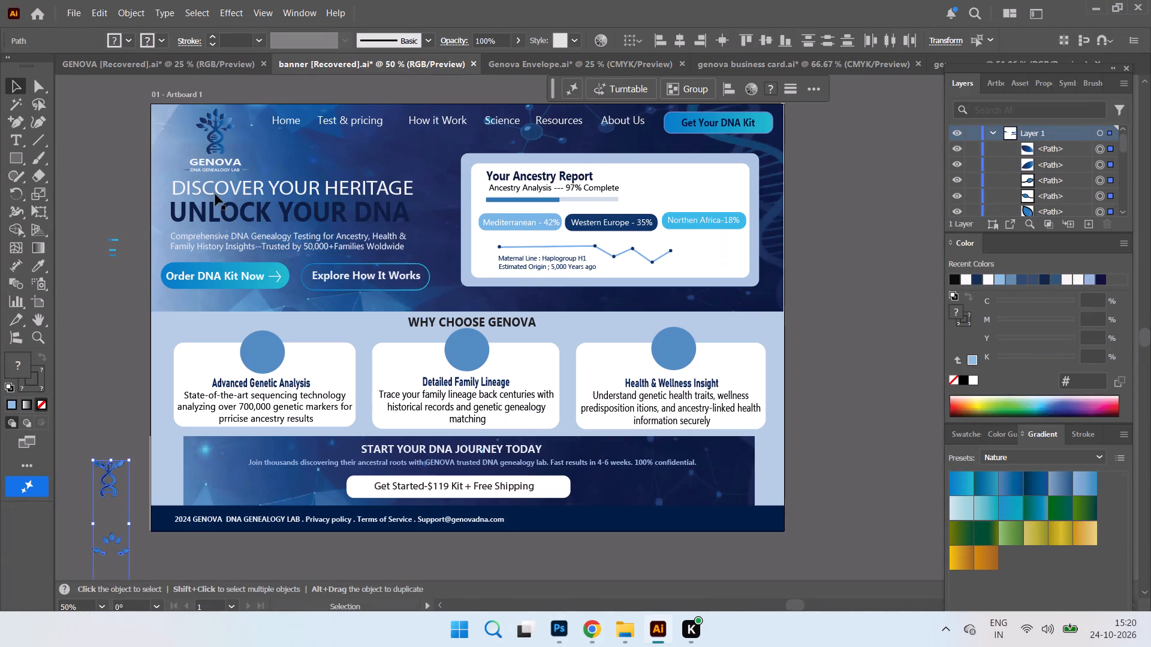